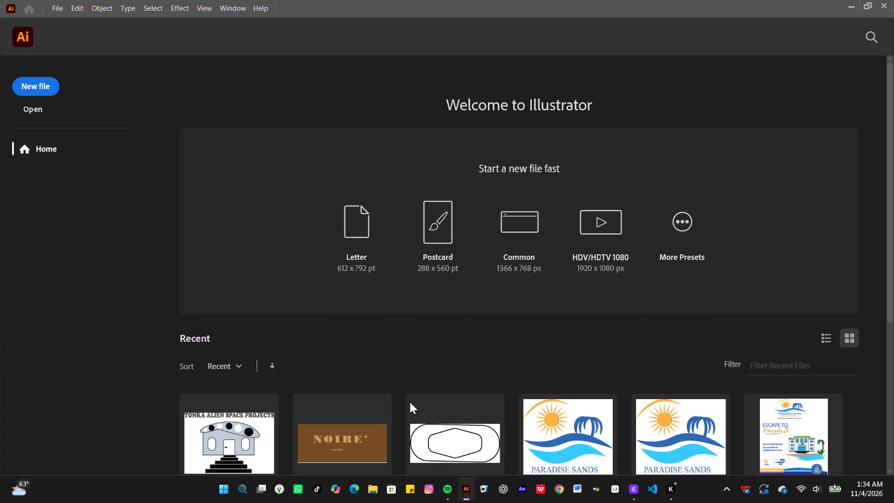
Open the recent file logo2.pdf.
scroll(414, 405, down, 1)
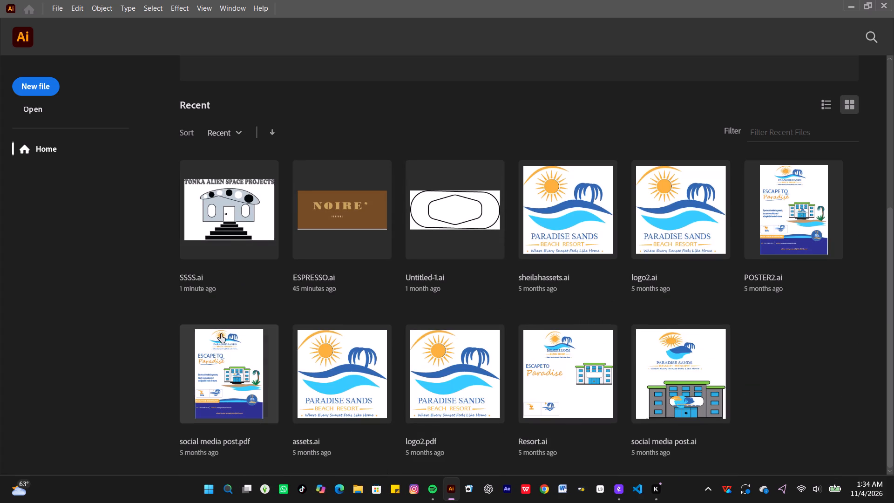
click(237, 216)
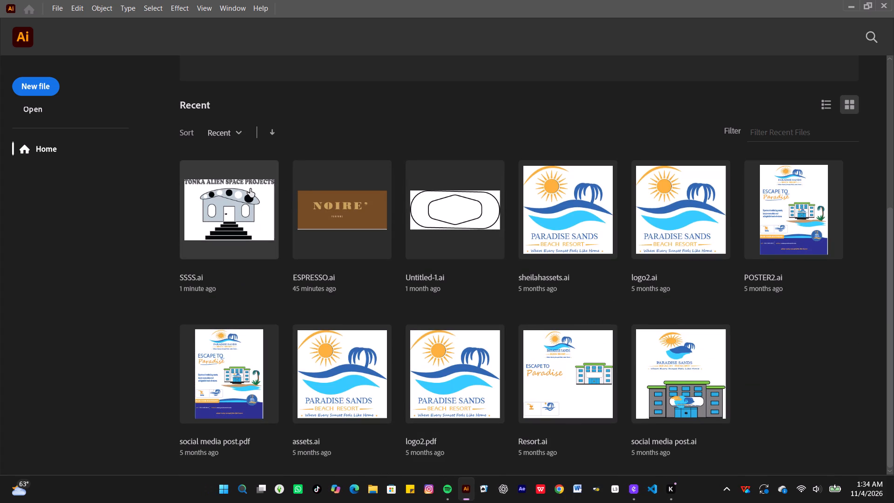
scroll(372, 207, down, 1)
click(445, 375)
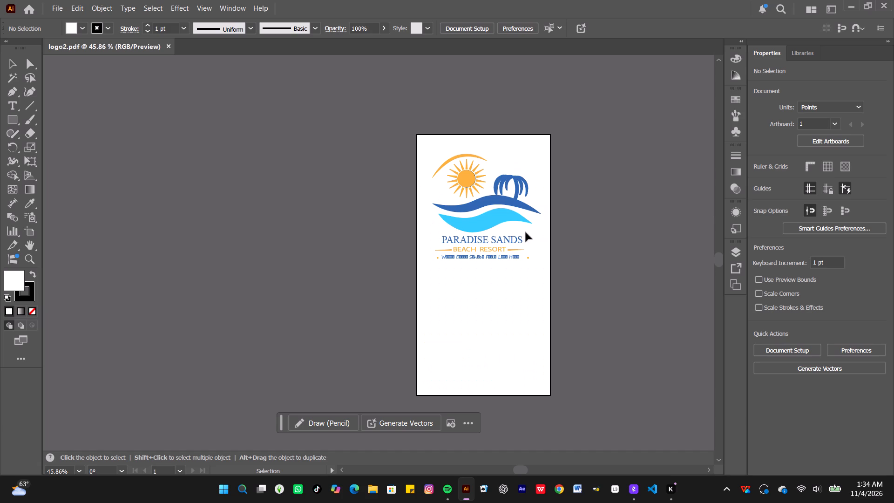
Examine the Paradise Sands logo up close, from the sun and palm artwork to the tagline below BEACH RESORT.
ctrl+scroll(526, 232, up, 4)
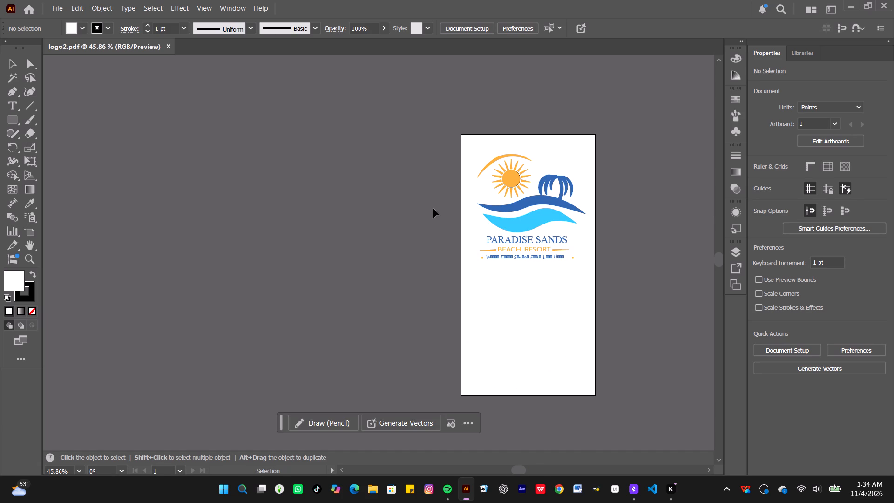
drag(478, 218, 436, 222)
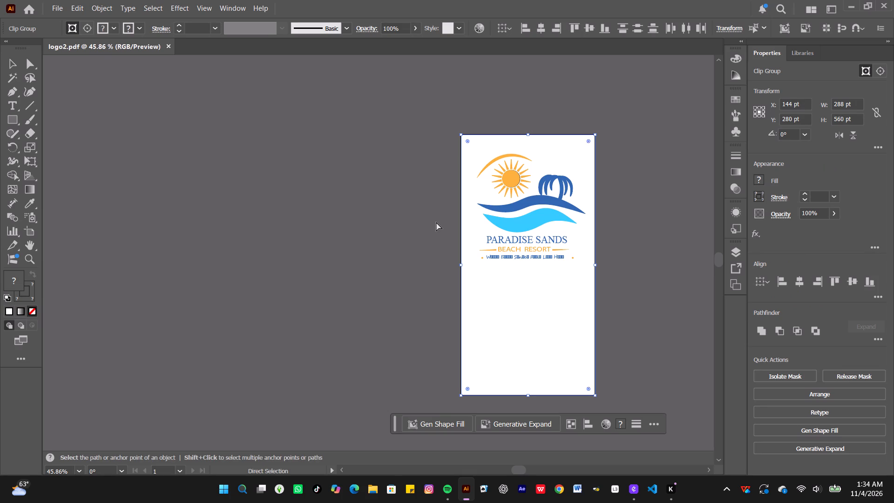
key(ctrl+equal)
key(ctrl+equal)
key(ctrl+equal)
key(ctrl+equal)
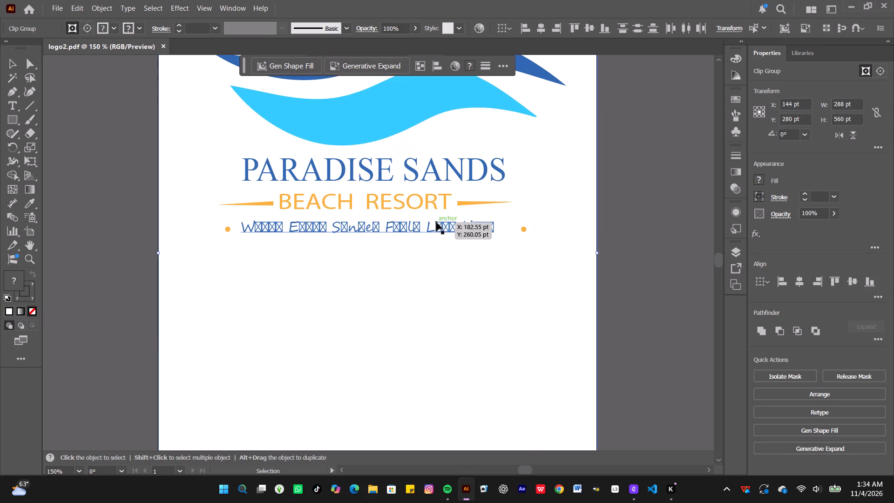
scroll(436, 222, up, 1)
click(379, 257)
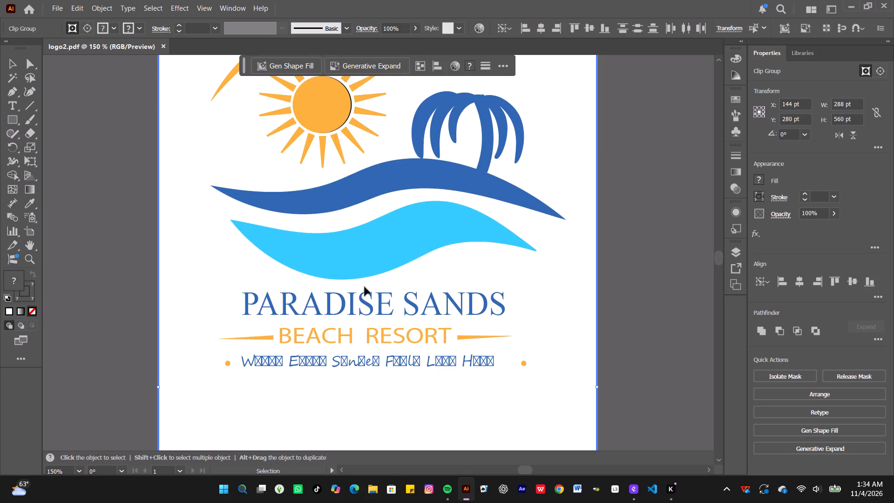
click(316, 353)
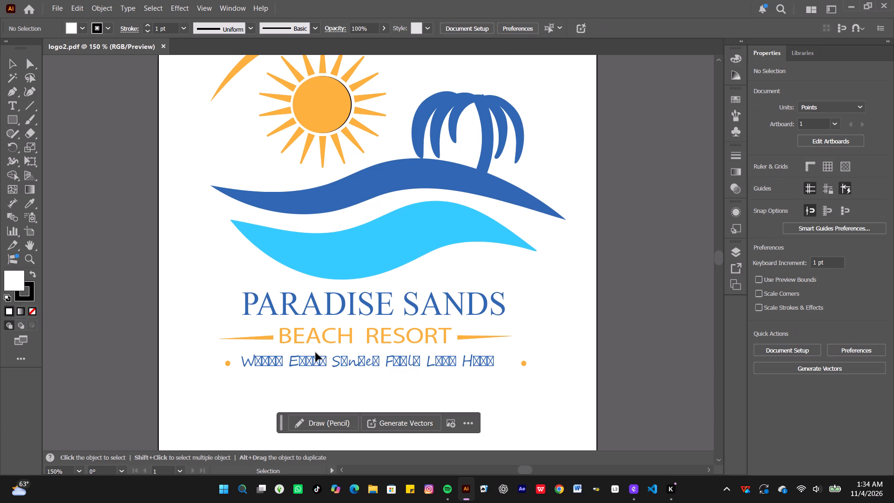
scroll(261, 265, up, 1)
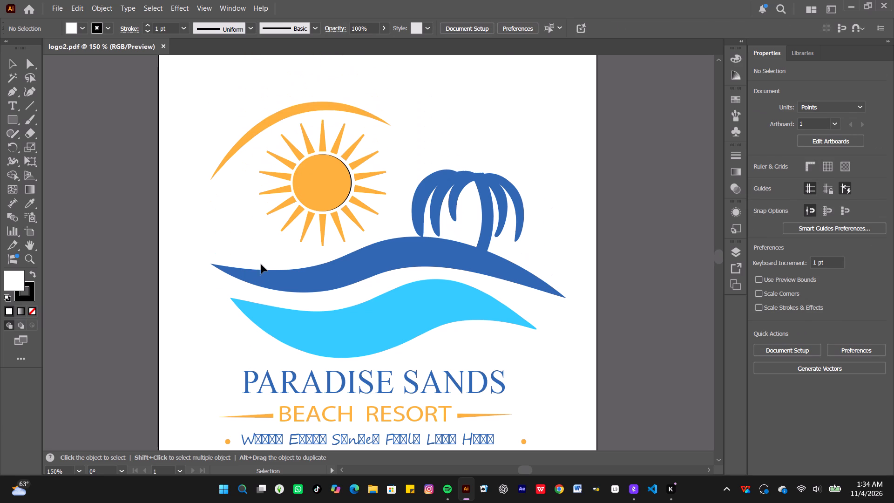
scroll(353, 287, down, 1)
click(346, 306)
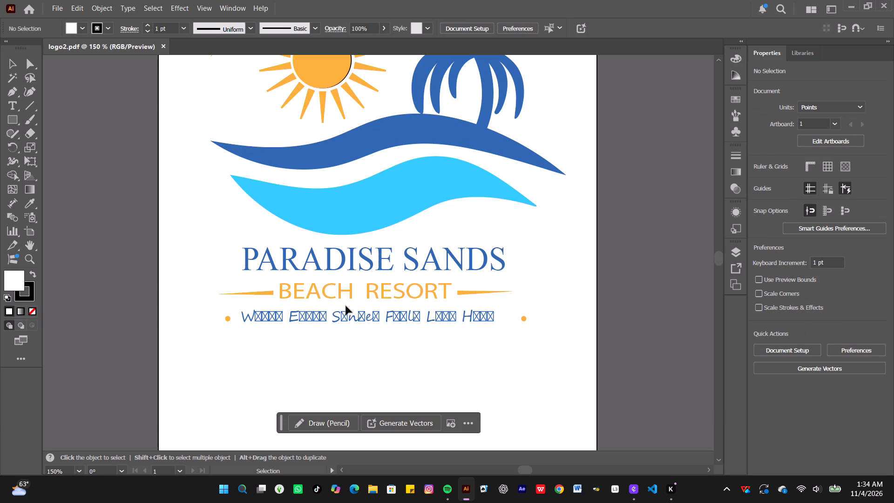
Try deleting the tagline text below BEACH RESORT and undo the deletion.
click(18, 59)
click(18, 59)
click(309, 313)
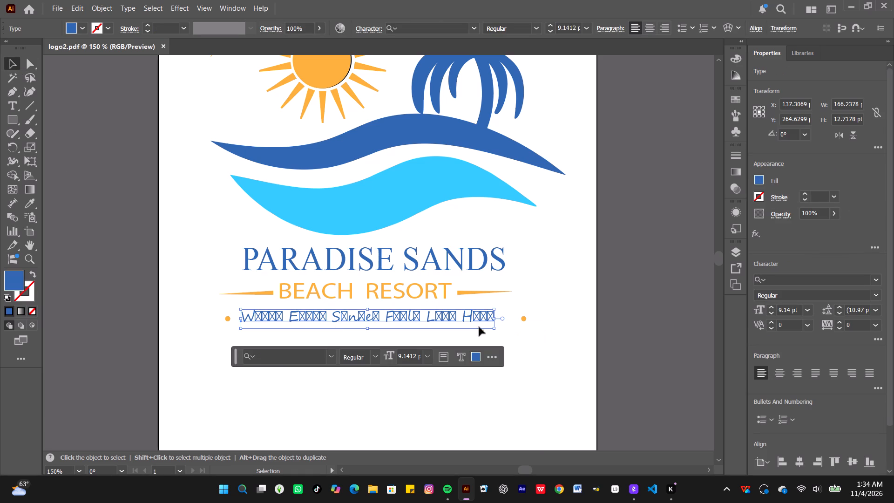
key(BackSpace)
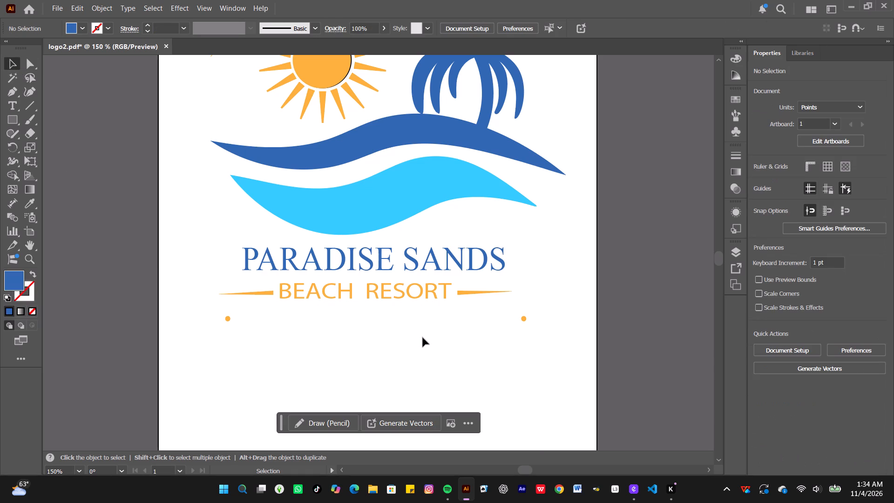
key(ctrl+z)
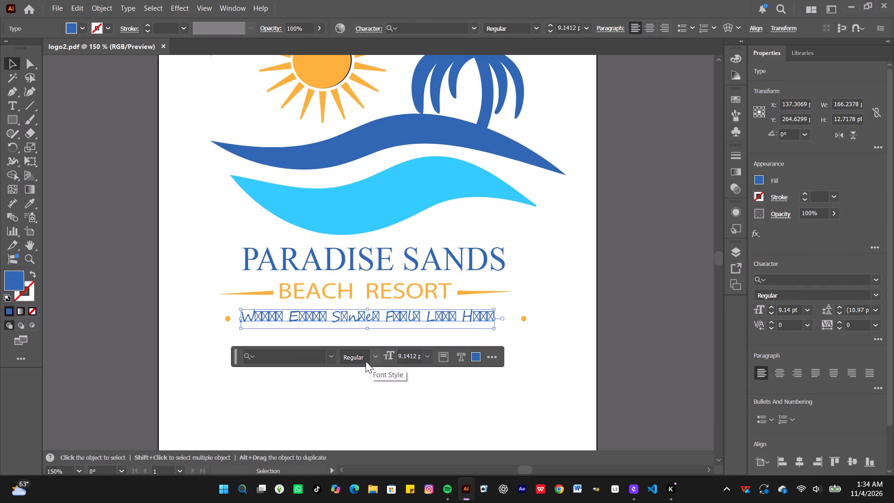
Delete the garbled tagline text between the two orange dots below BEACH RESORT.
click(336, 359)
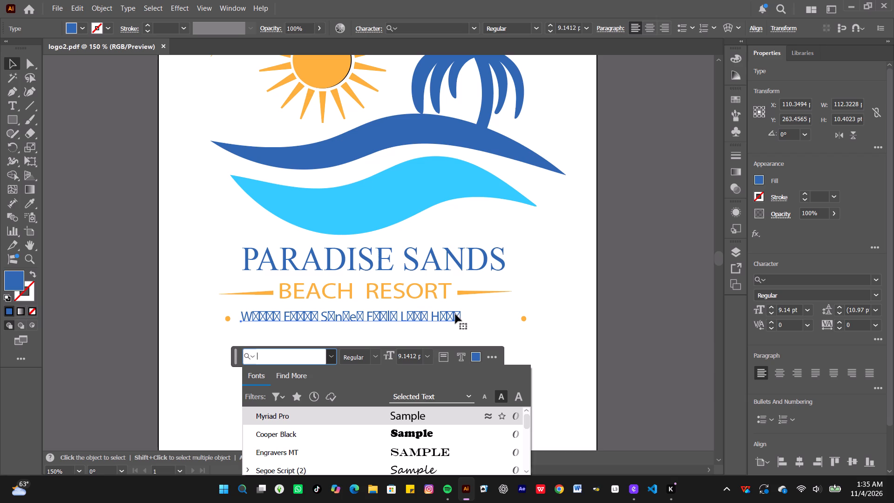
key(BackSpace)
click(493, 316)
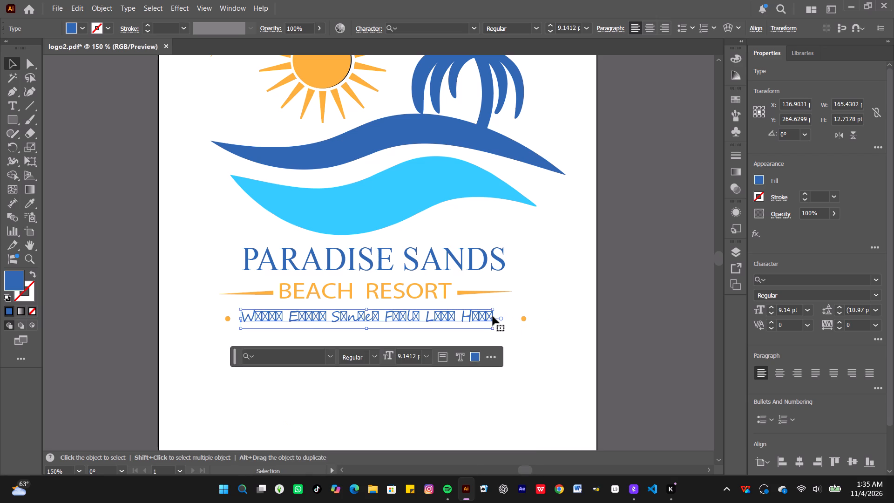
key(BackSpace)
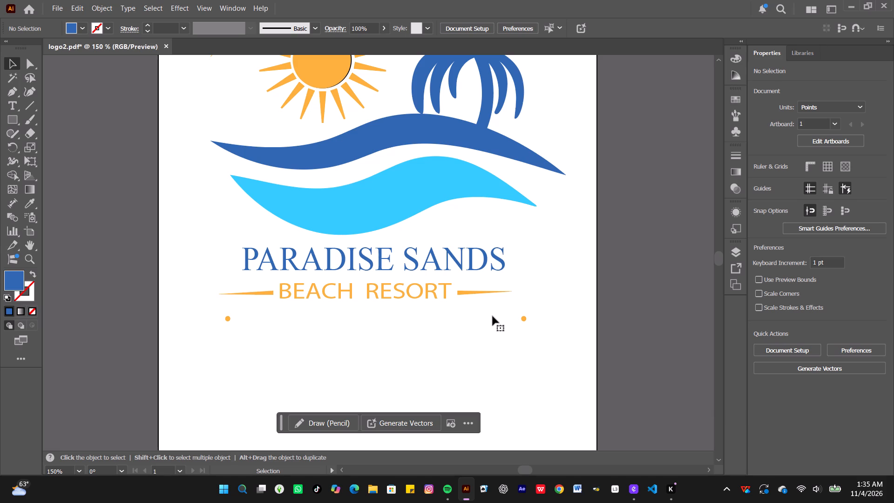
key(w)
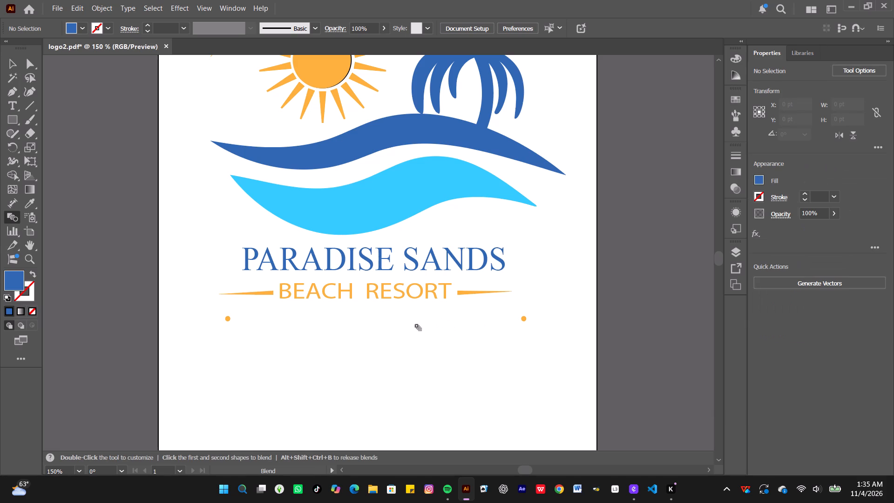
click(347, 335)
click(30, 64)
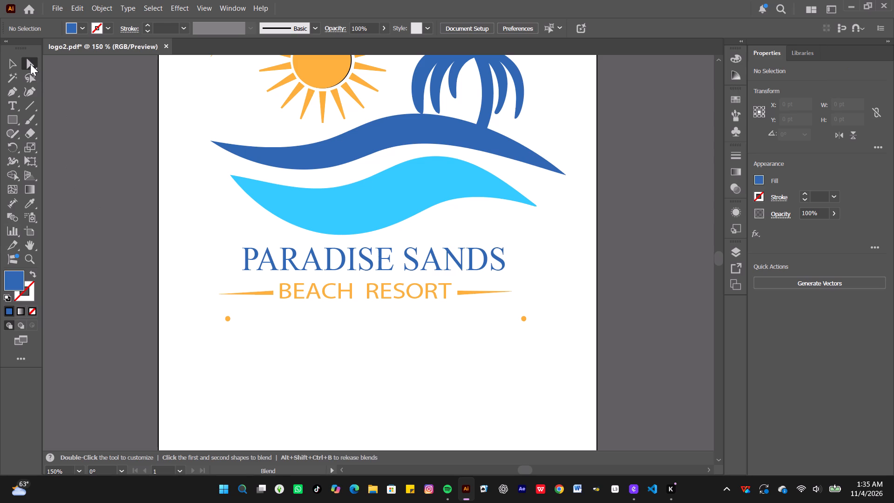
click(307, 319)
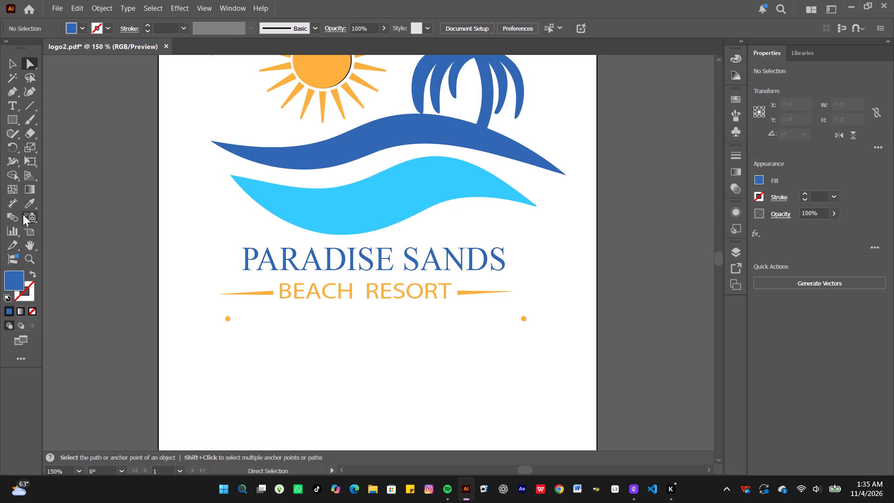
Add the text "Where sunrise feels like home" below BEACH RESORT, starting beside the first orange dot.
click(14, 108)
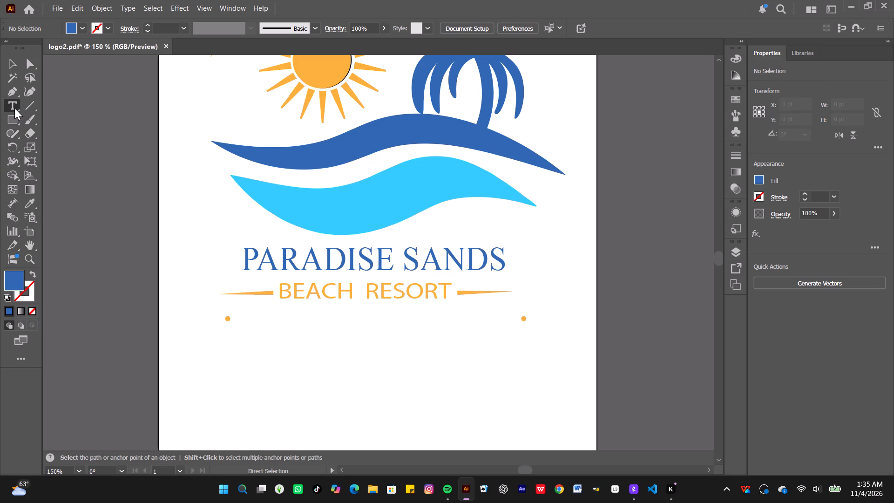
click(245, 315)
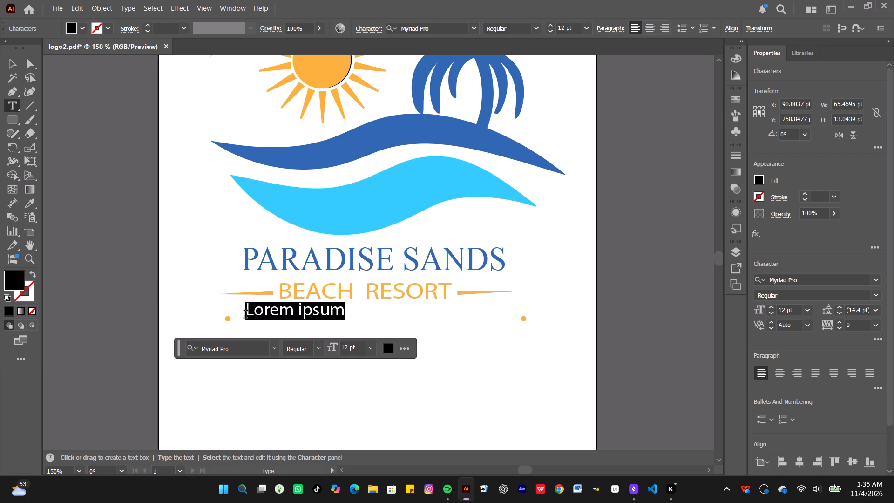
key(w)
text(here)
key(space)
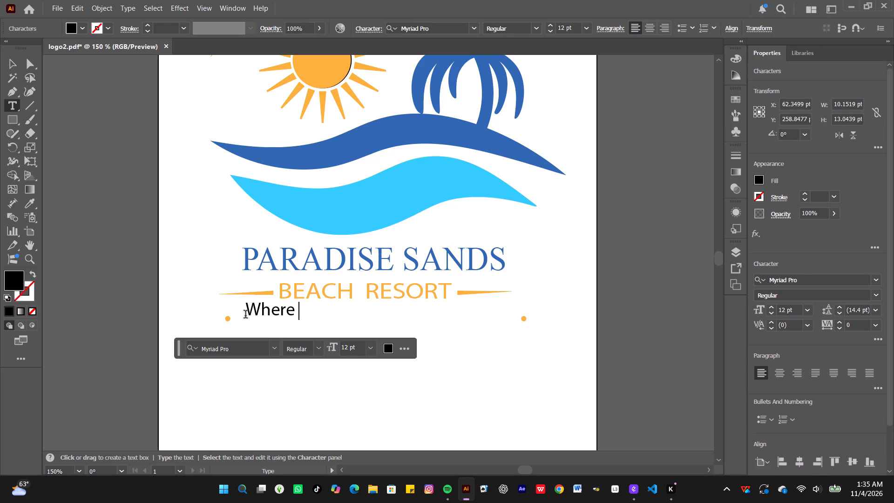
text(sun)
text(rise fee)
text(ls like home)
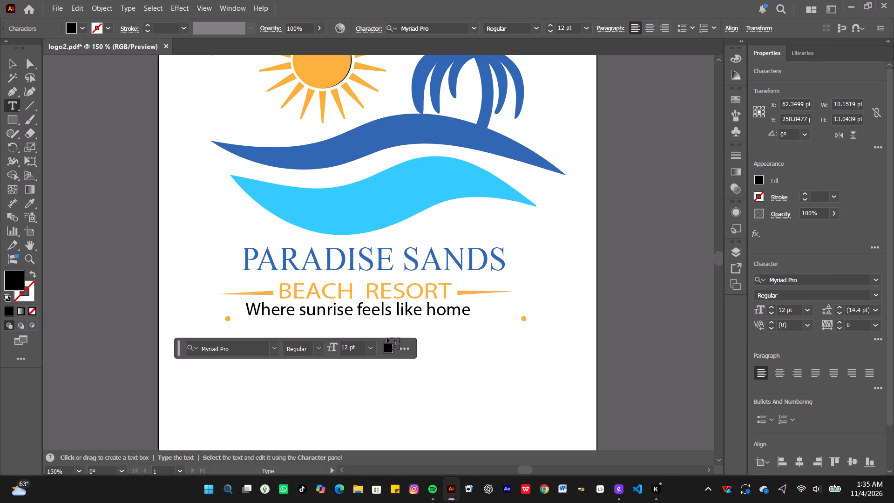
Set the font of the whole new tagline to Segoe Script.
click(318, 351)
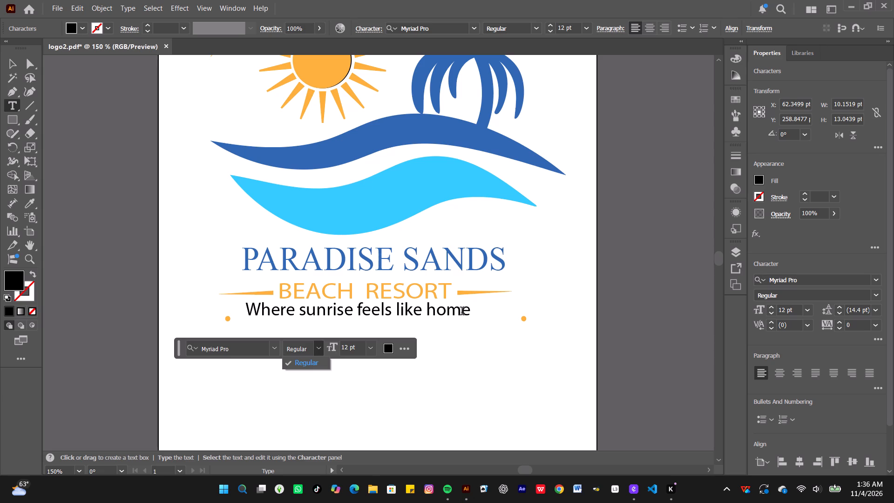
drag(469, 313, 304, 333)
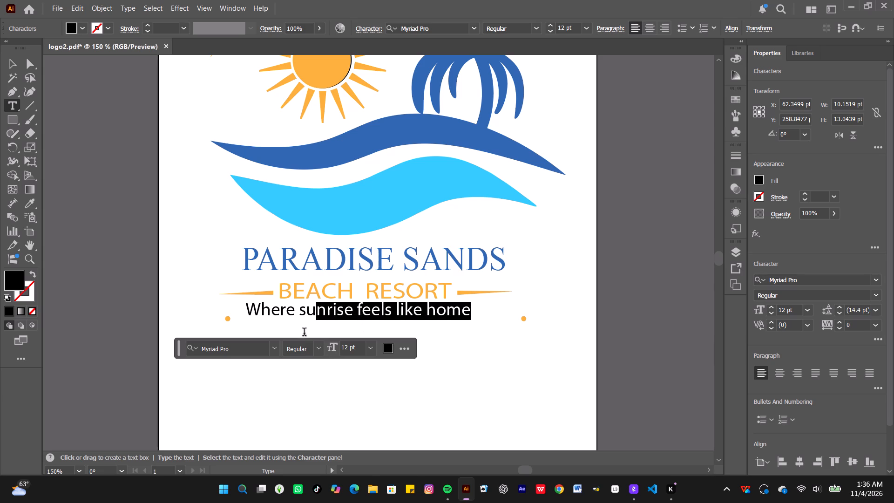
drag(304, 333, 158, 336)
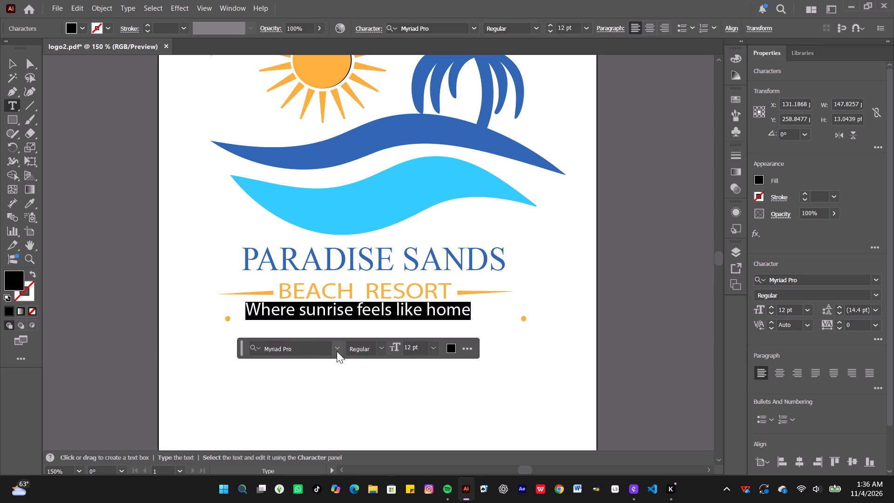
click(338, 351)
scroll(354, 399, down, 1)
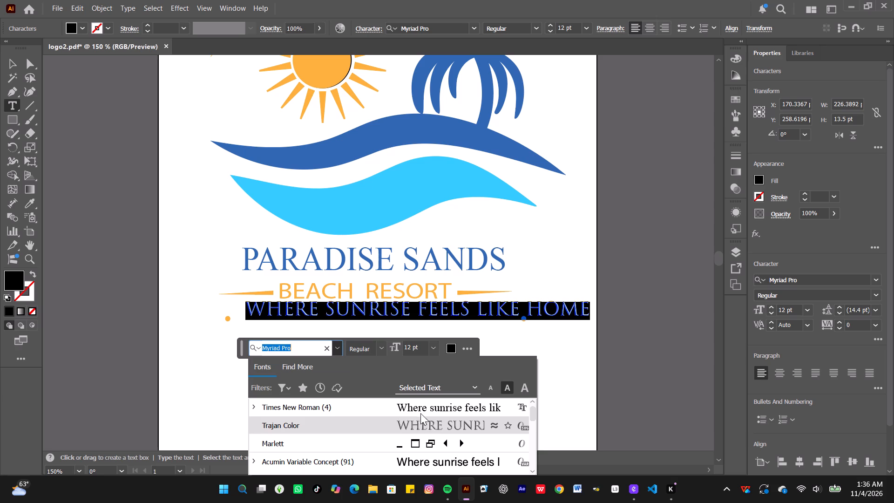
scroll(439, 417, up, 1)
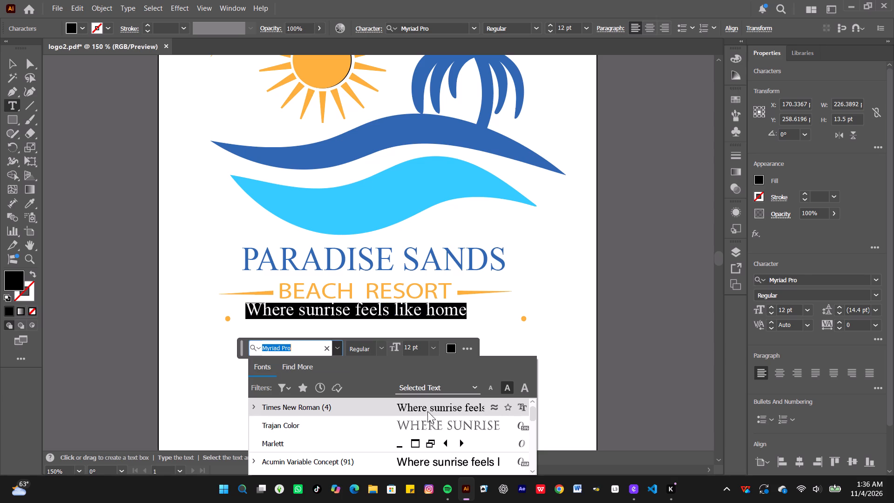
scroll(425, 405, up, 1)
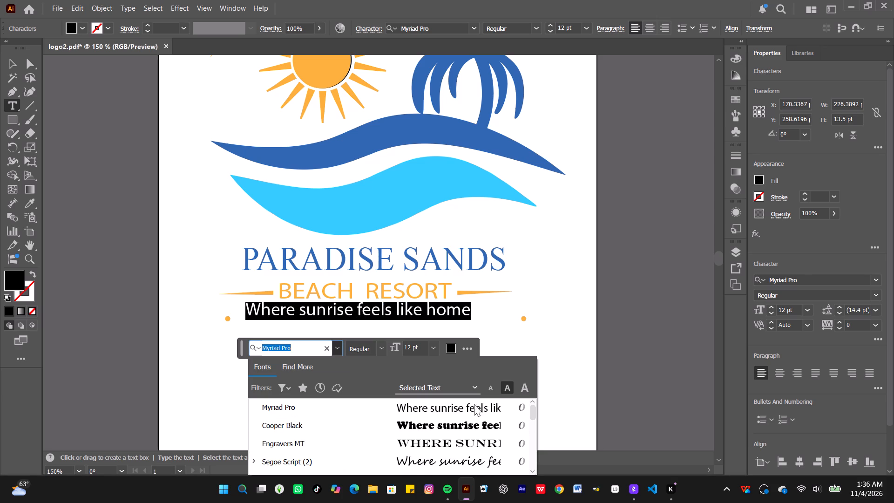
click(467, 461)
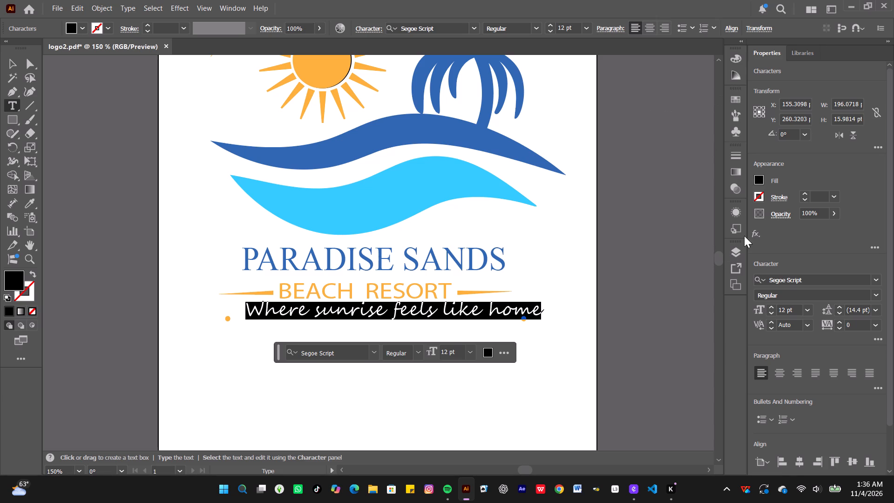
Change the fill of the whole tagline to the same orange as BEACH RESORT.
click(759, 174)
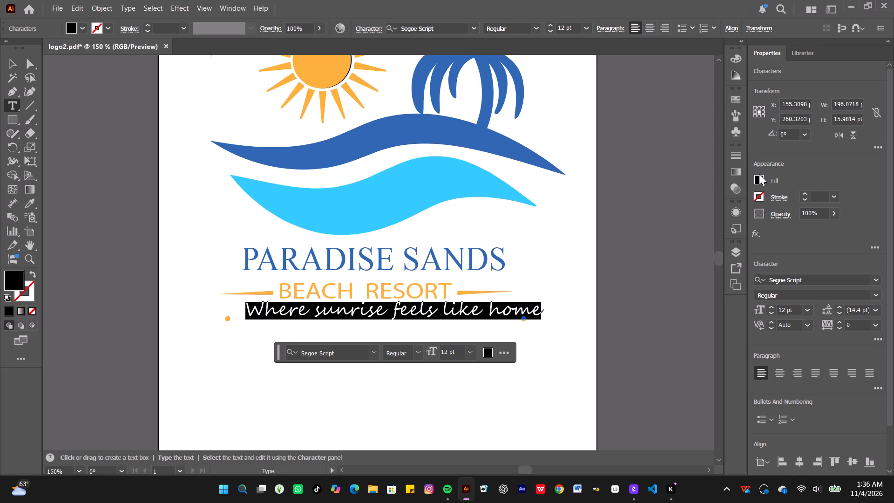
click(758, 178)
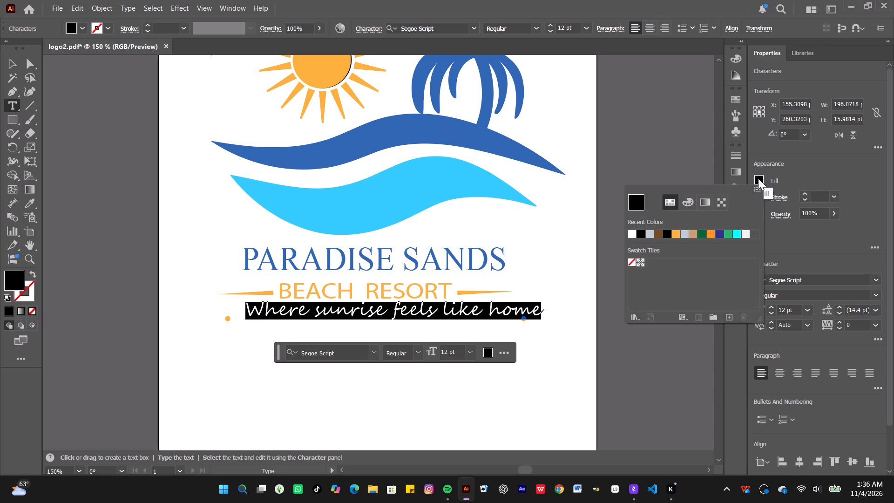
click(677, 235)
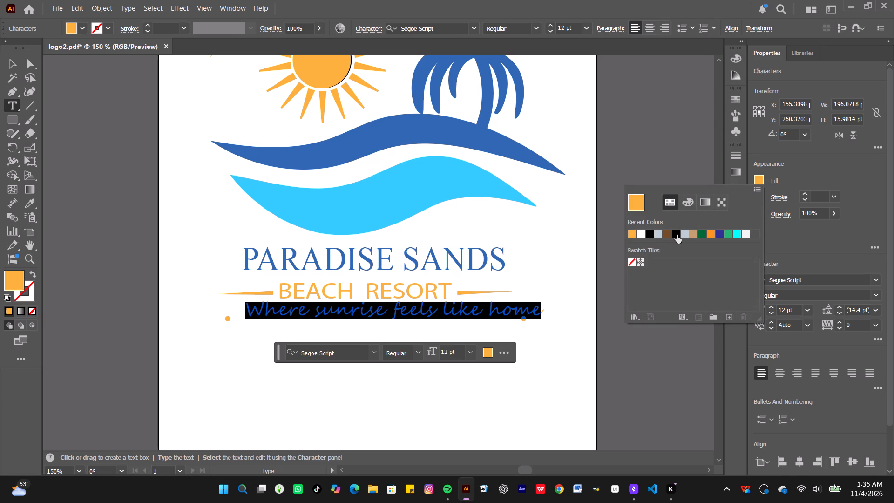
click(593, 279)
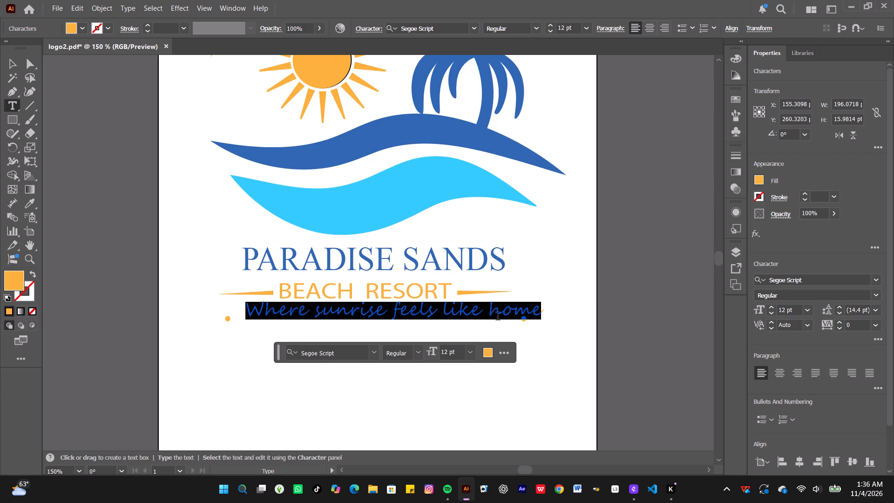
click(476, 331)
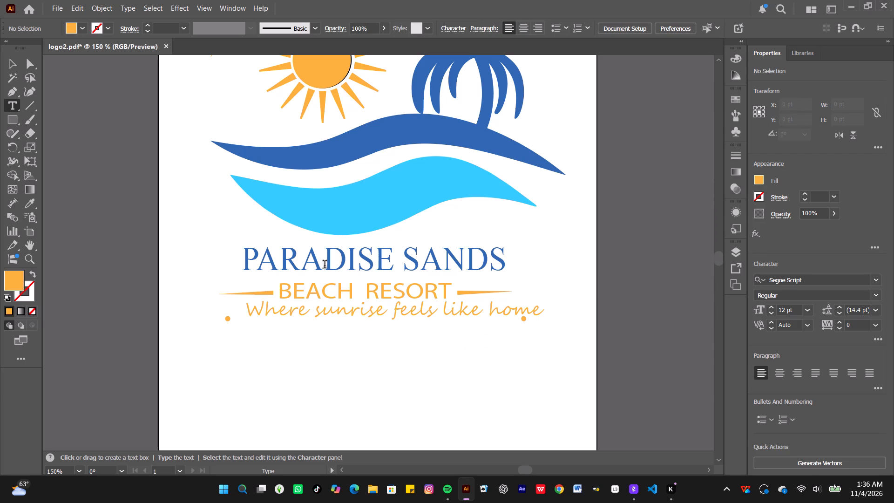
Move the tagline about 11 pt left and 6 pt down, into line with the two orange dots.
click(9, 67)
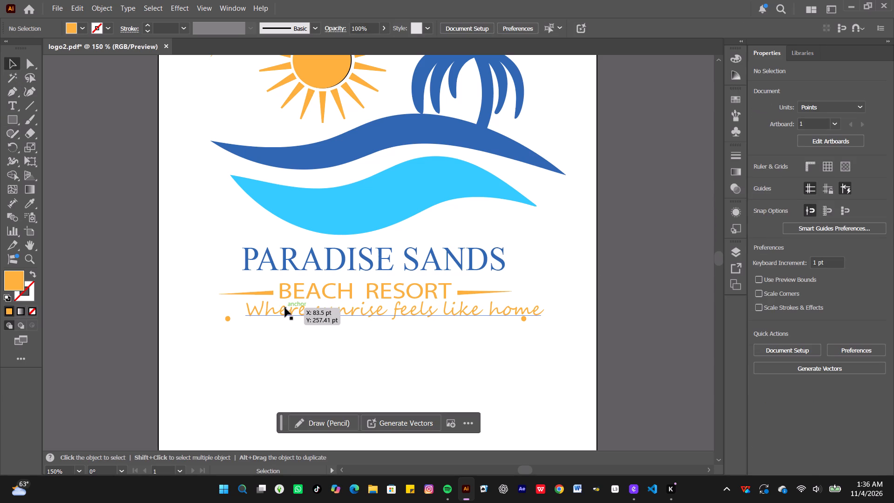
click(285, 308)
drag(285, 308, 278, 316)
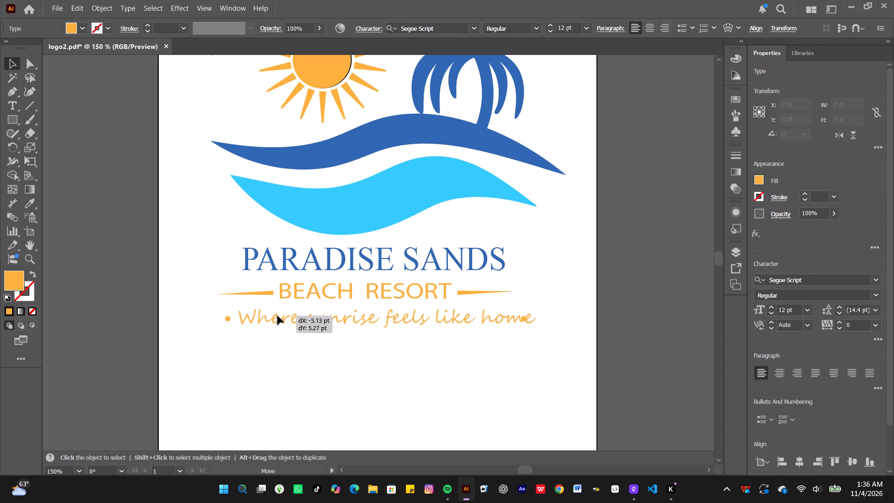
drag(278, 316, 269, 316)
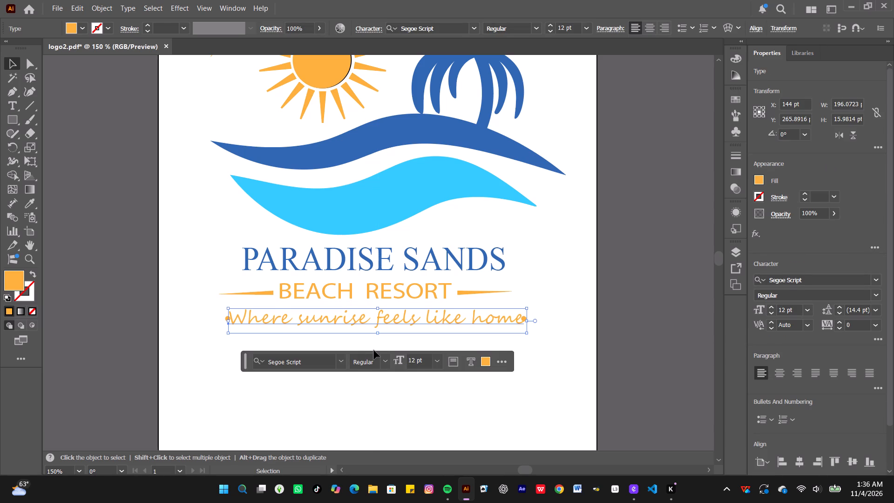
Set the tagline's font size to 10 pt and centre it between the two orange dots.
click(437, 365)
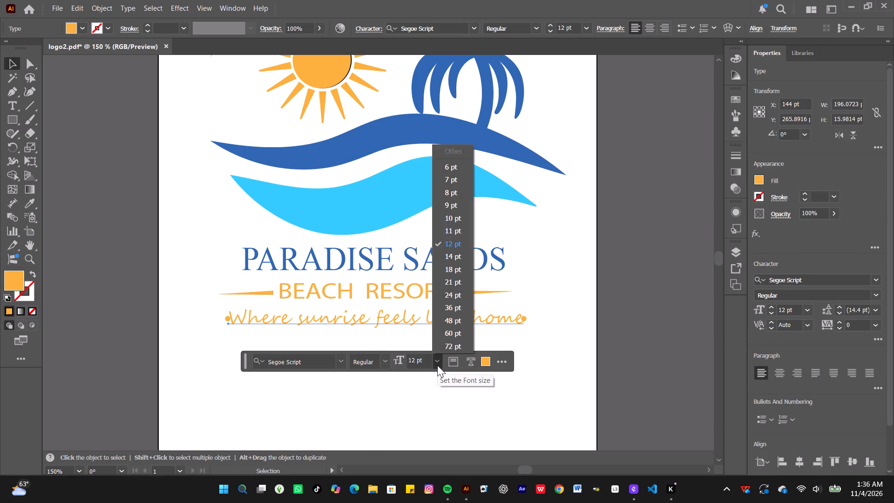
click(453, 222)
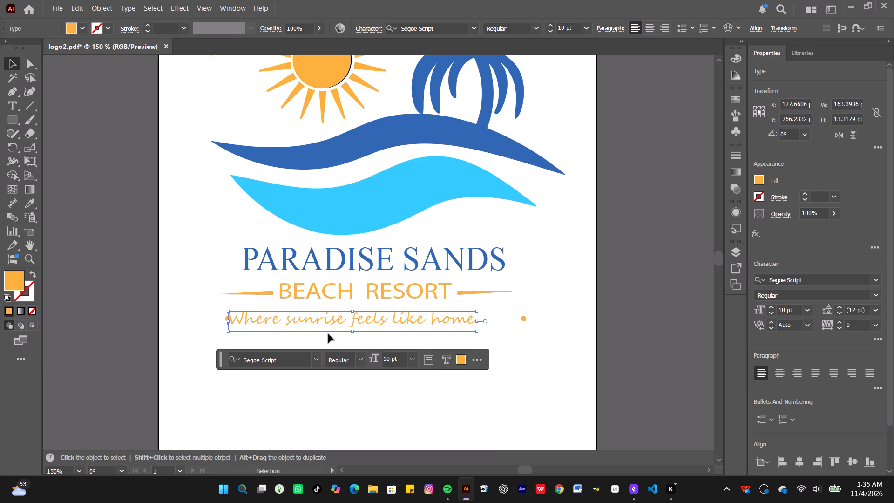
drag(325, 319, 343, 321)
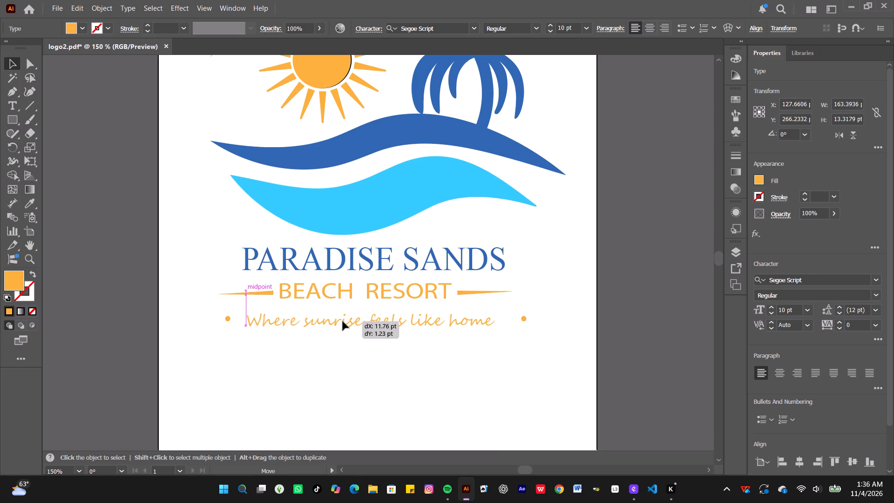
drag(343, 321, 346, 321)
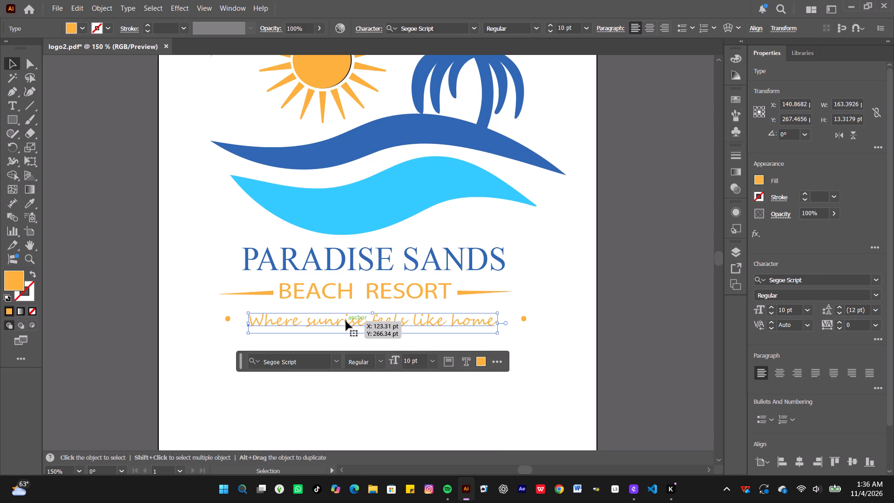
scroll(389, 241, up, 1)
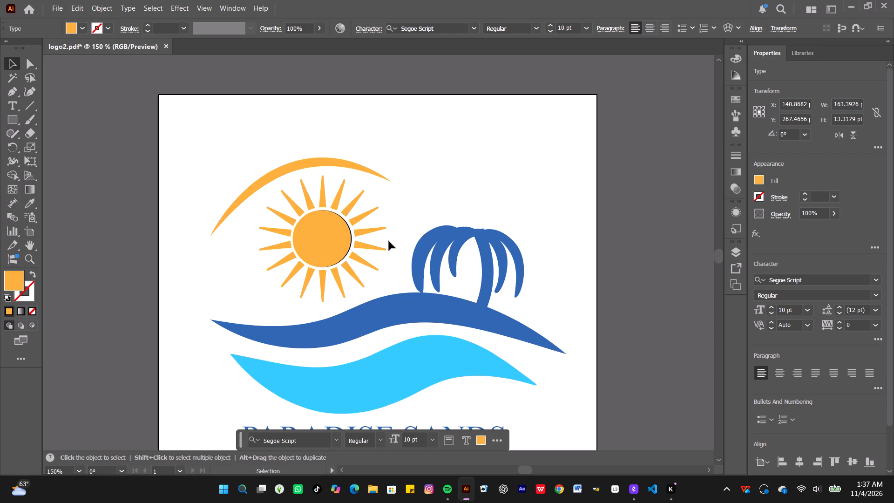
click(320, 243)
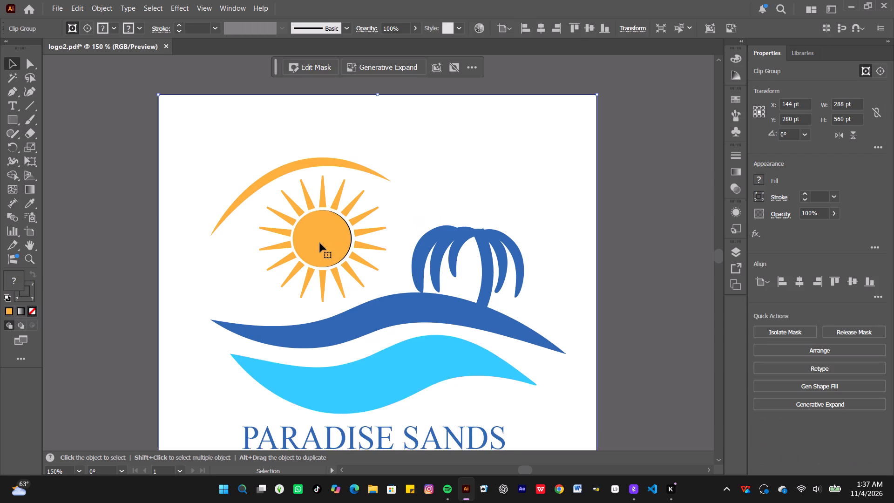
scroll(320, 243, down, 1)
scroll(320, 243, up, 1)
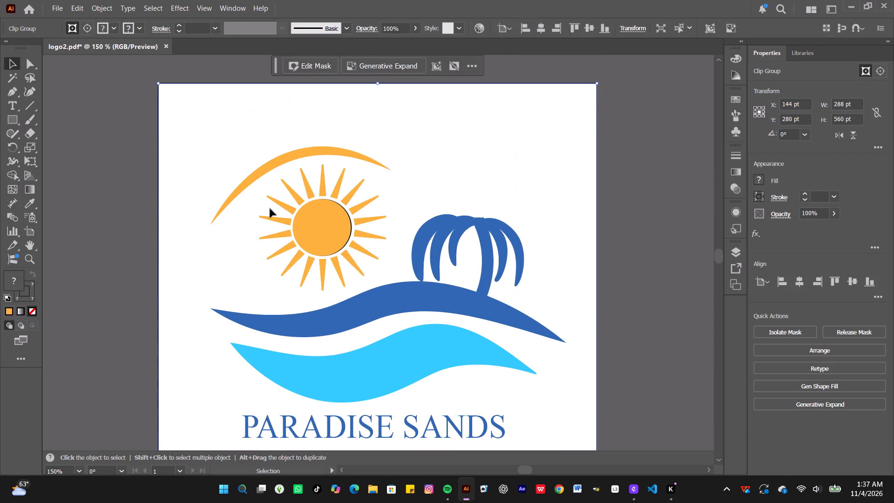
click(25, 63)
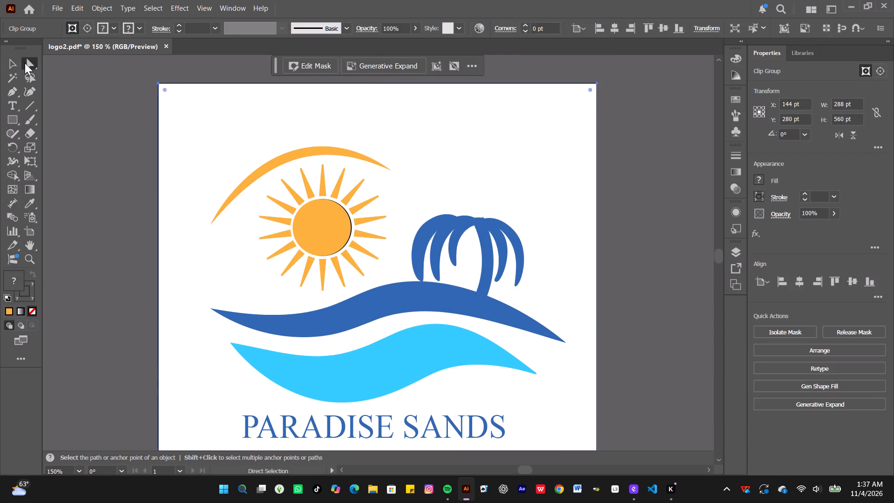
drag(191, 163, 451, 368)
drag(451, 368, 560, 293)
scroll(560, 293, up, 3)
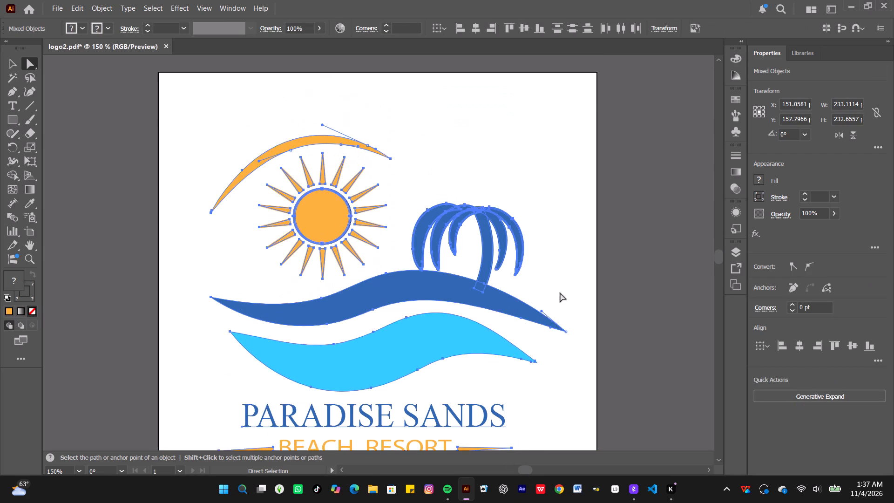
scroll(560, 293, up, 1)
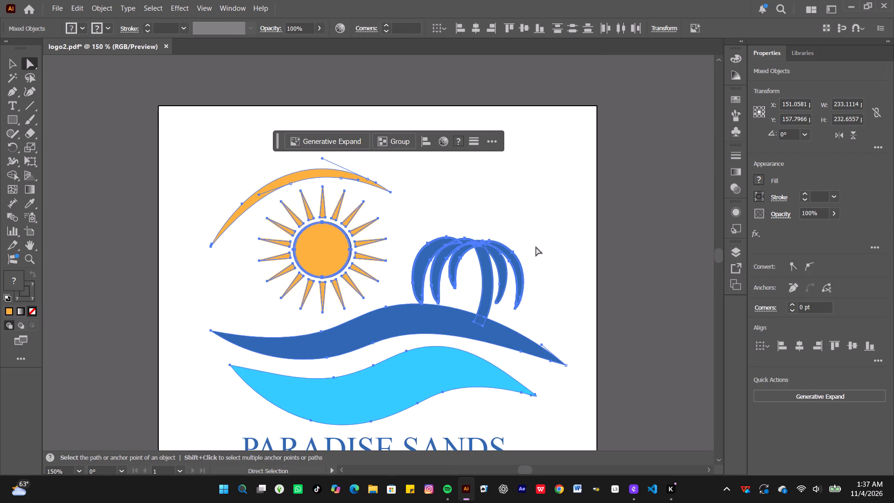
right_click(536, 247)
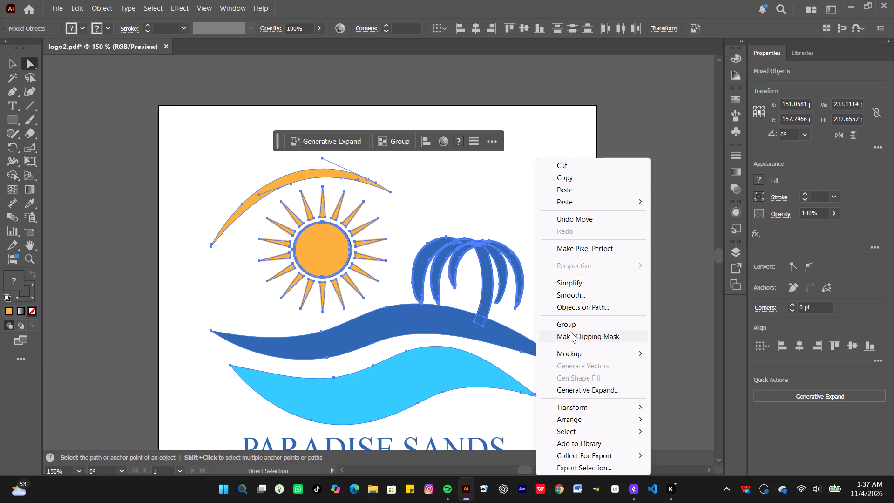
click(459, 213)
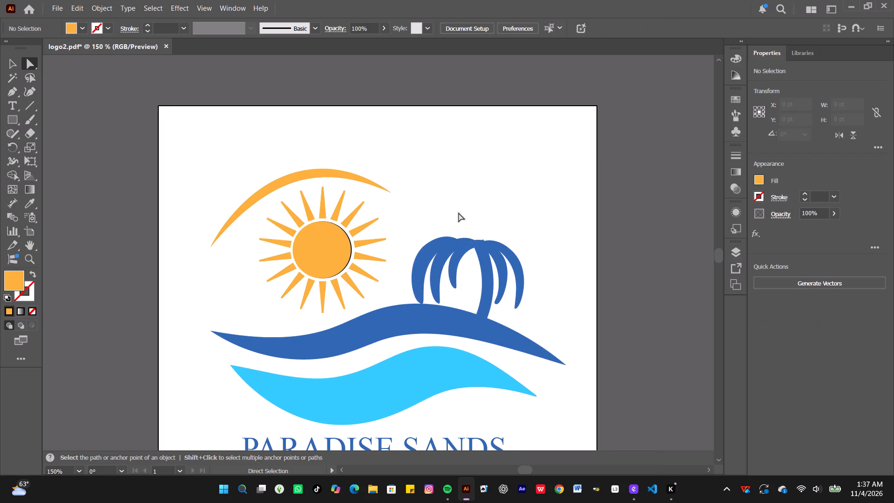
Group the palm tree shapes together with the dark blue wave beneath them.
click(458, 259)
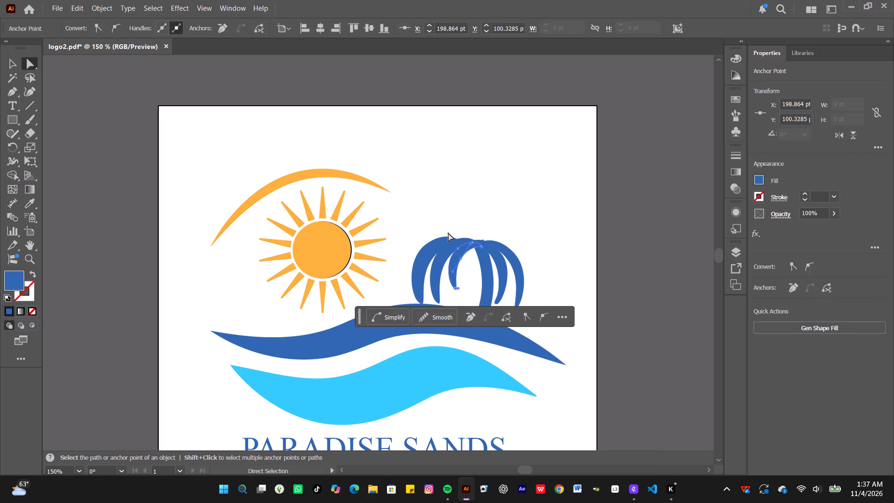
drag(414, 222, 514, 304)
drag(514, 304, 539, 307)
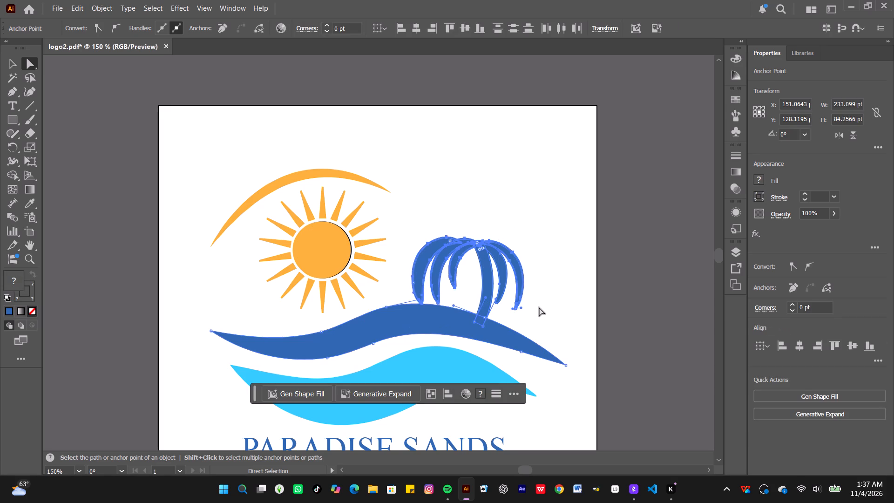
right_click(539, 307)
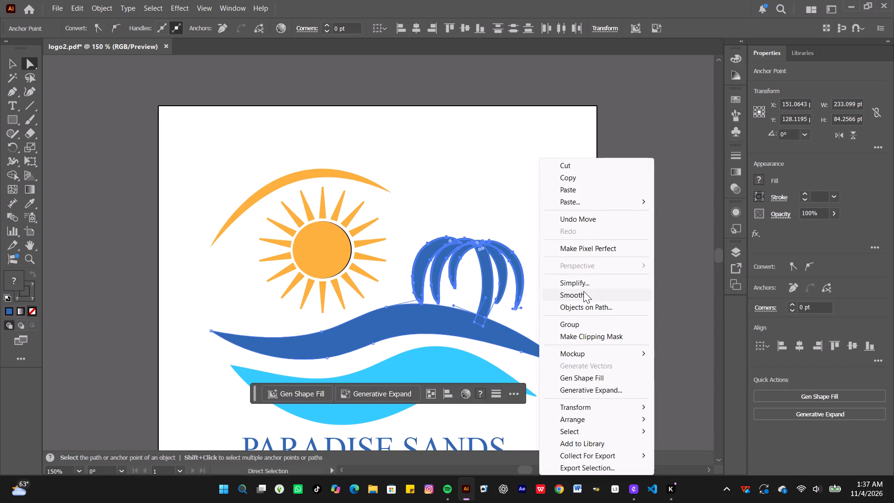
click(560, 321)
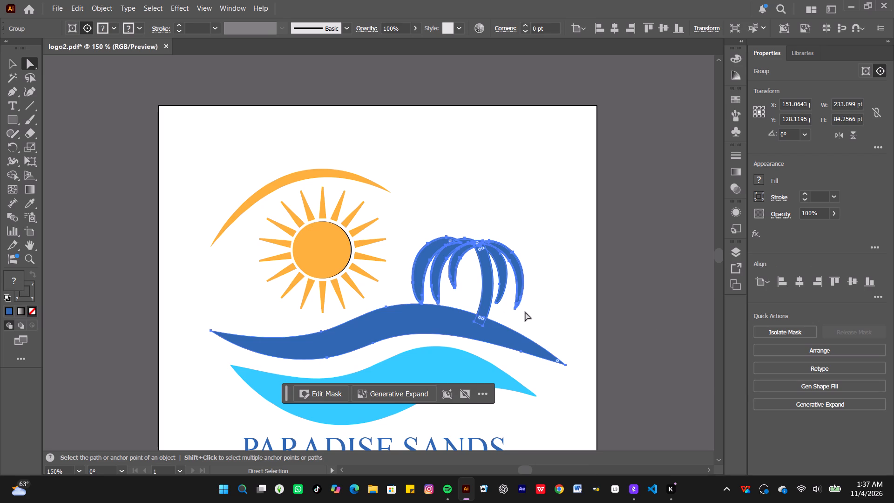
click(525, 312)
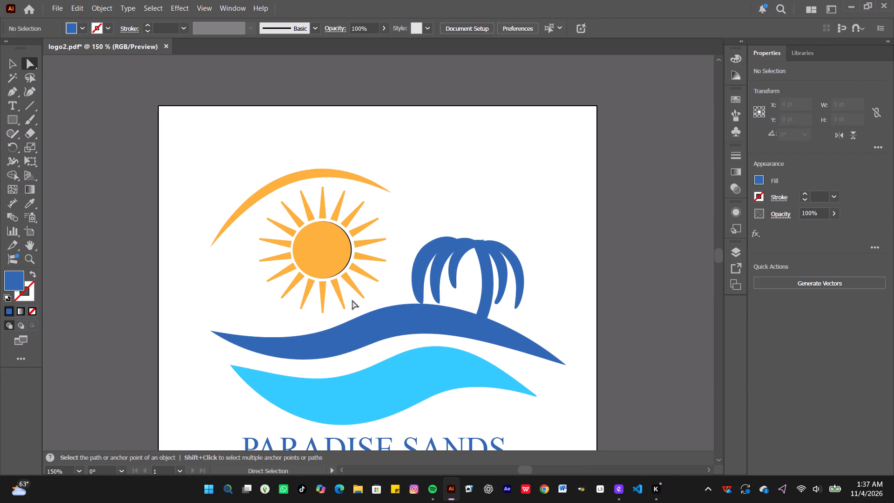
Move the grouped palm tree and dark blue wave about 4 pt to the right, keeping their height.
click(13, 59)
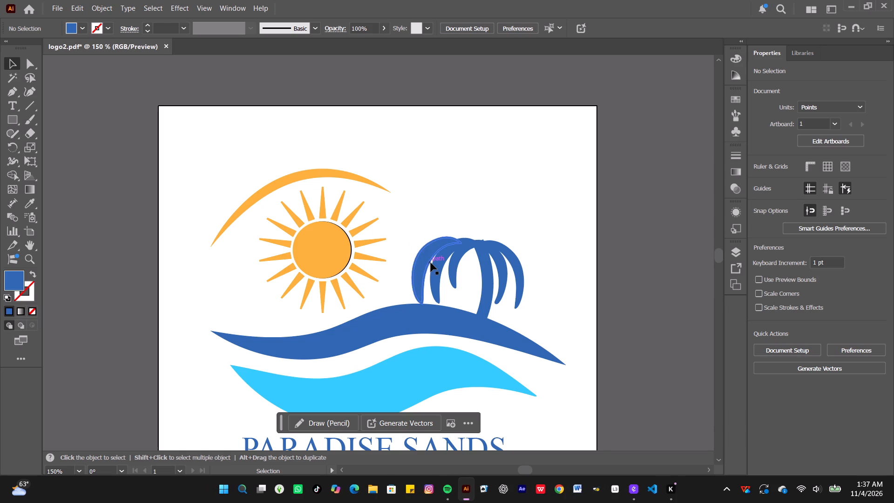
drag(431, 263, 416, 261)
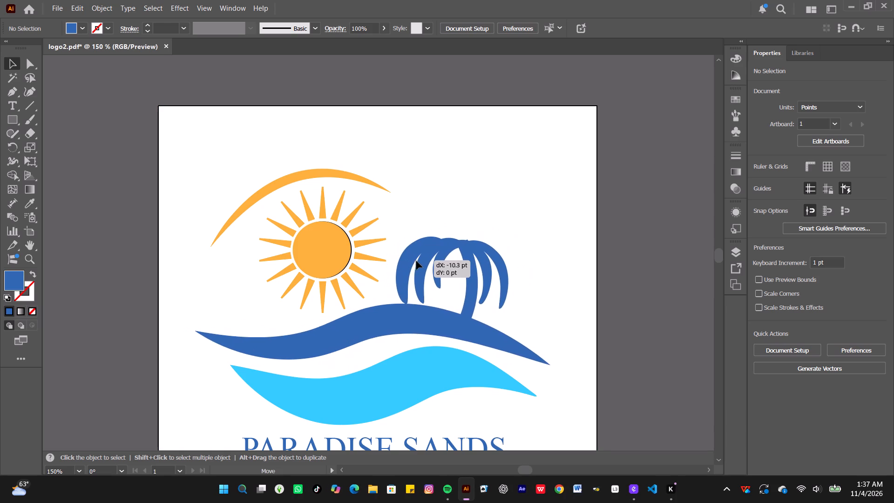
drag(416, 261, 455, 254)
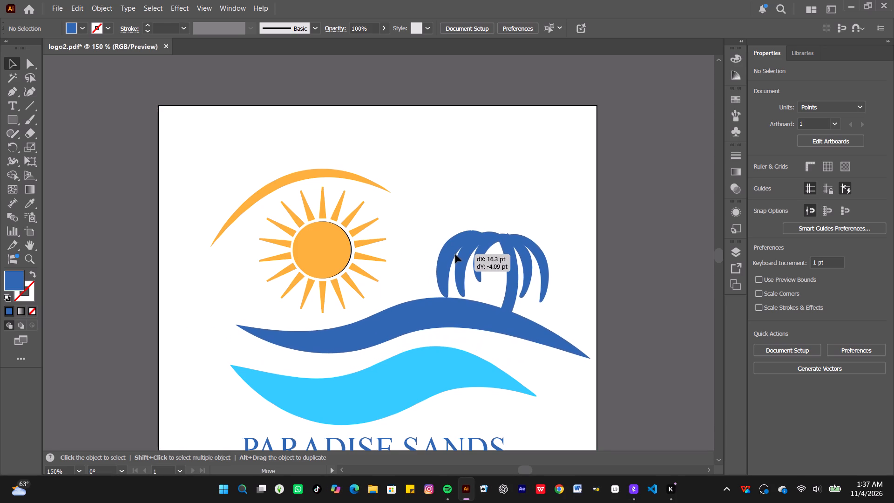
drag(455, 254, 438, 262)
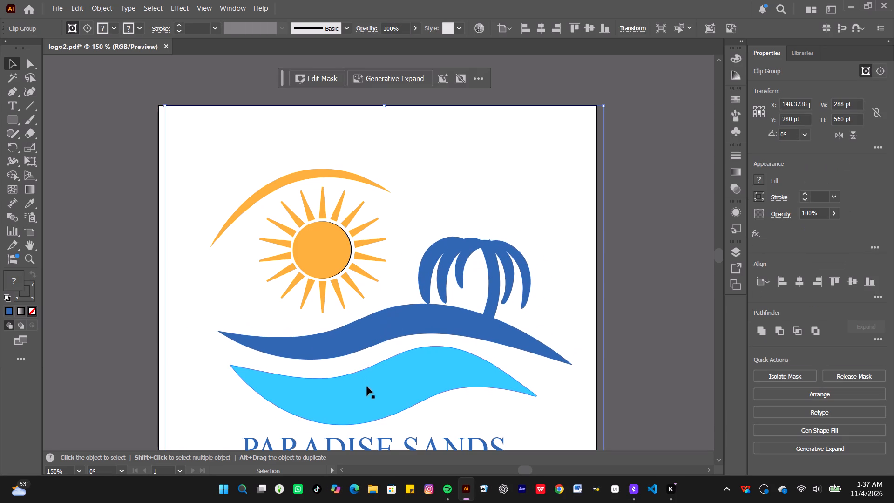
Move the group of sun, orange arc and light blue wave about 4 pt to the right, keeping its height.
click(367, 391)
drag(367, 391, 332, 385)
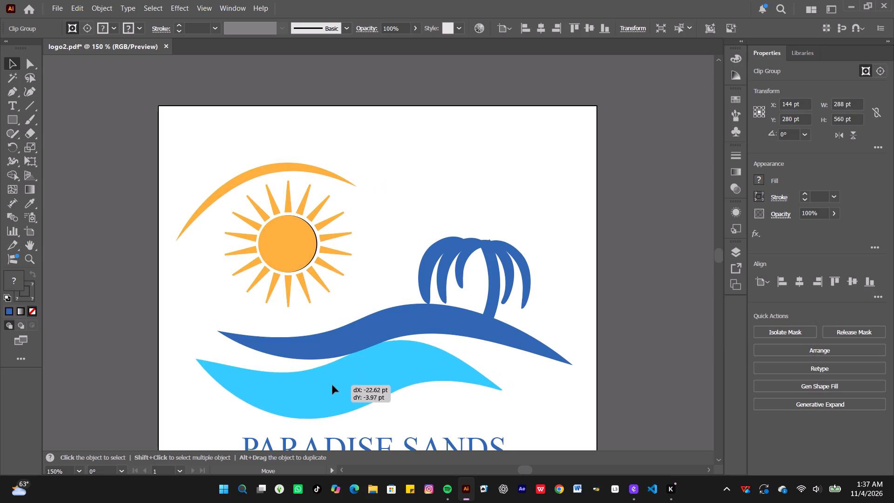
drag(332, 385, 403, 410)
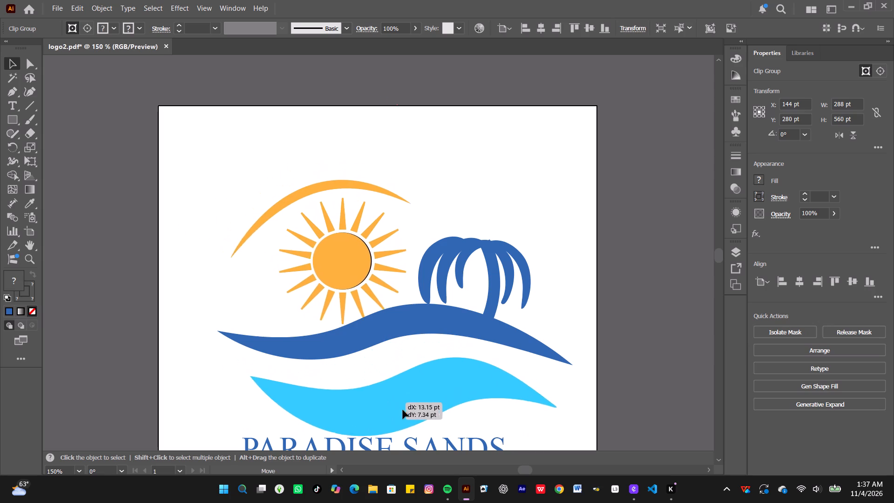
drag(403, 410, 346, 394)
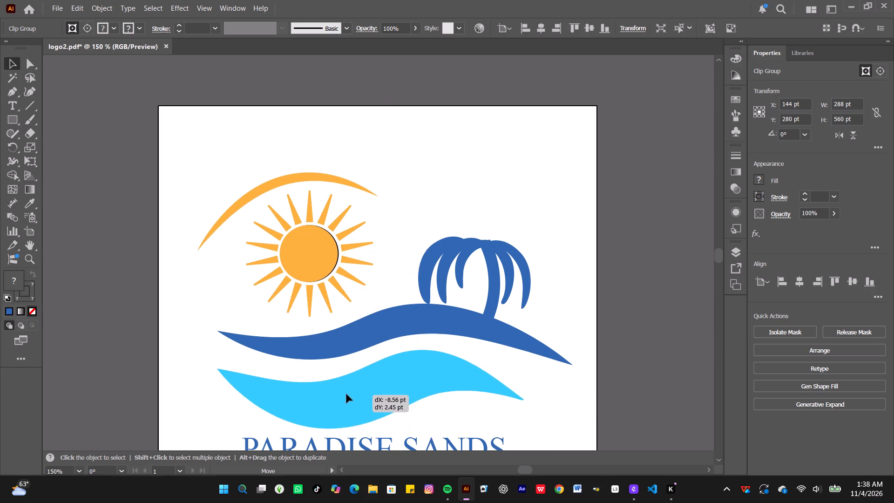
drag(346, 394, 369, 403)
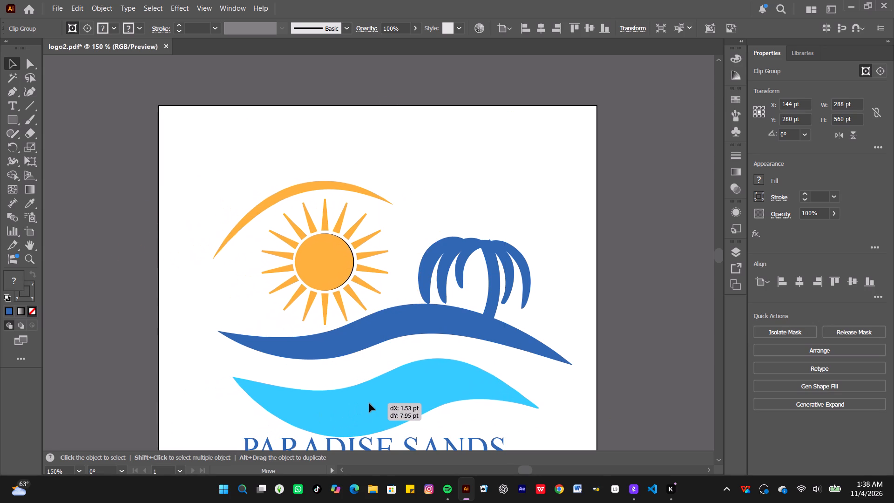
drag(369, 403, 375, 390)
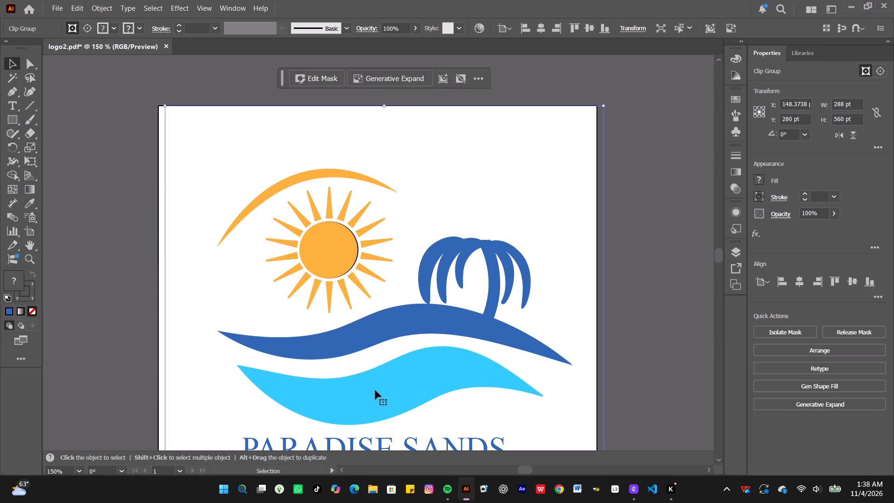
Deselect the artwork and examine the logo's overall layout, from the sun down to the tagline.
scroll(375, 390, down, 2)
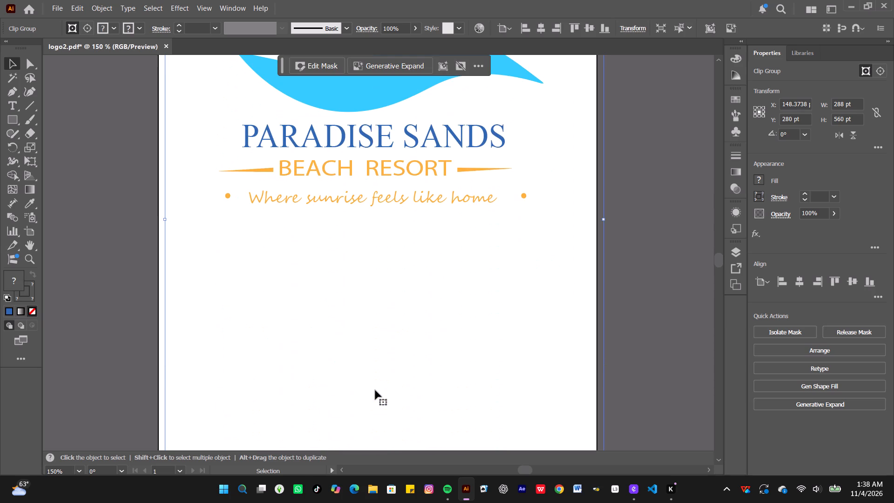
scroll(375, 390, up, 1)
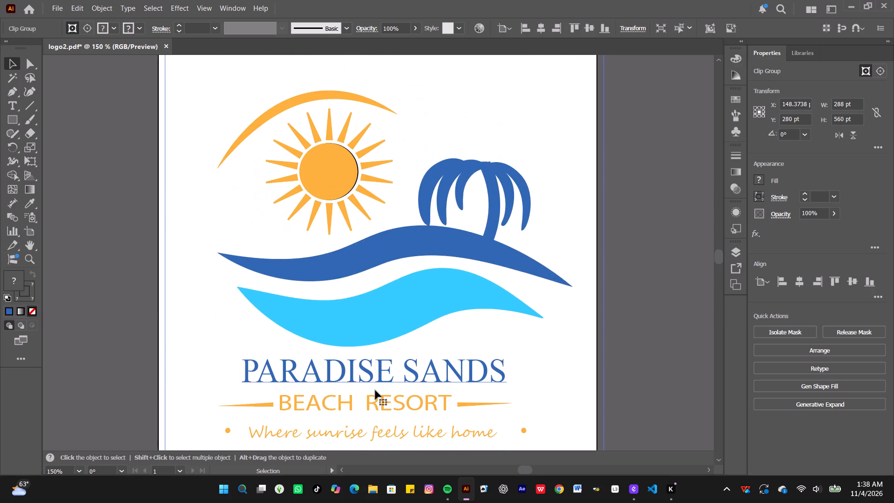
scroll(375, 390, down, 1)
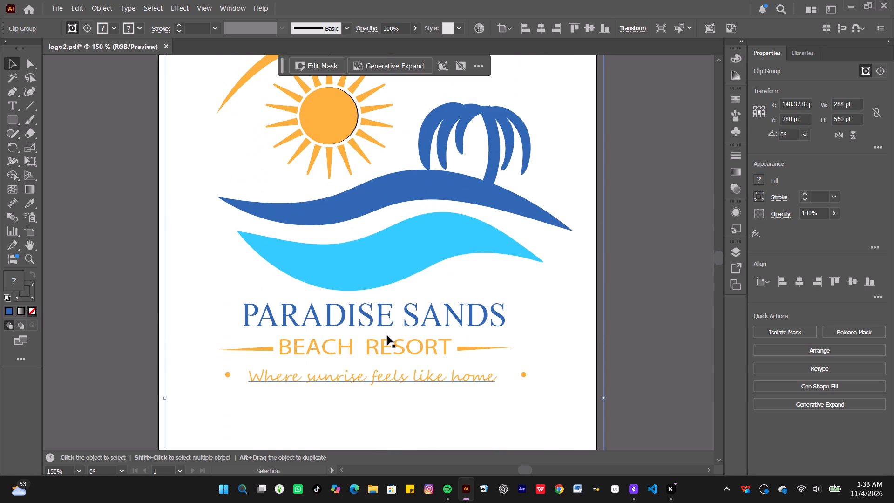
click(540, 162)
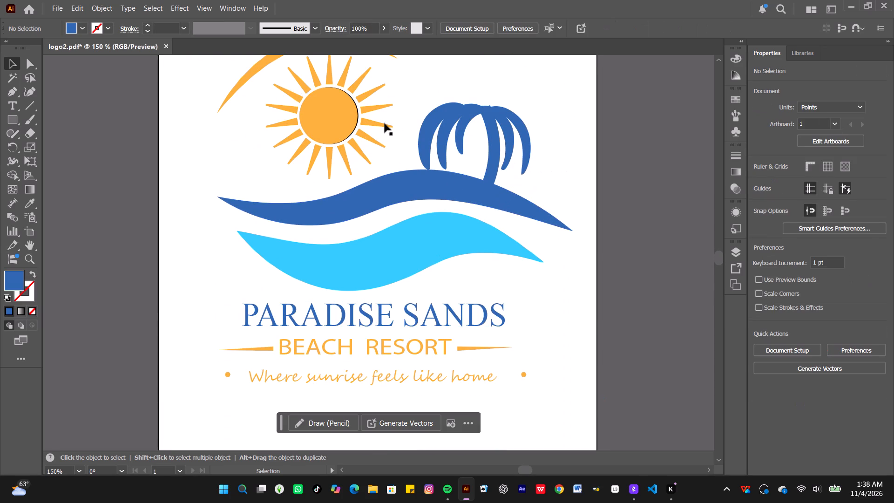
scroll(431, 148, up, 1)
scroll(431, 148, down, 1)
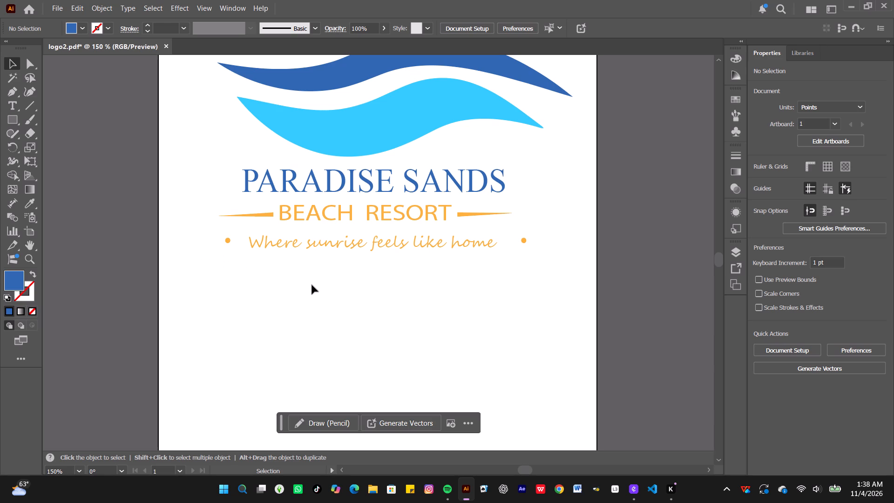
scroll(312, 285, up, 1)
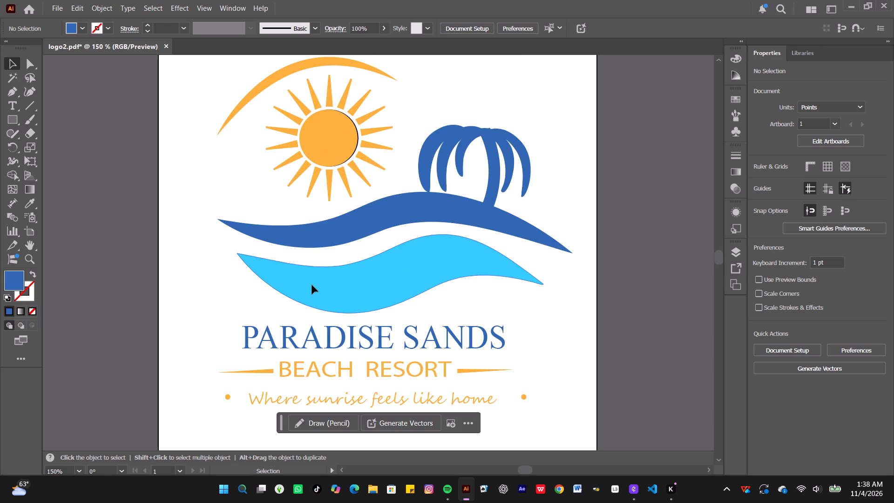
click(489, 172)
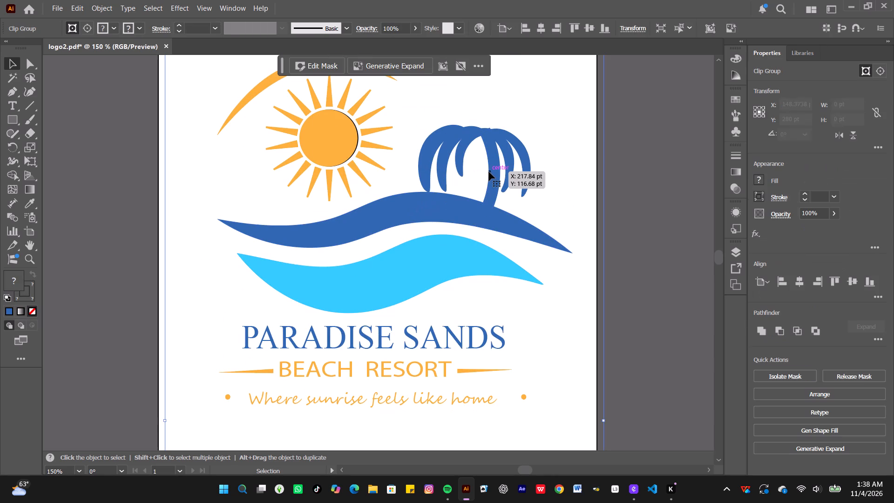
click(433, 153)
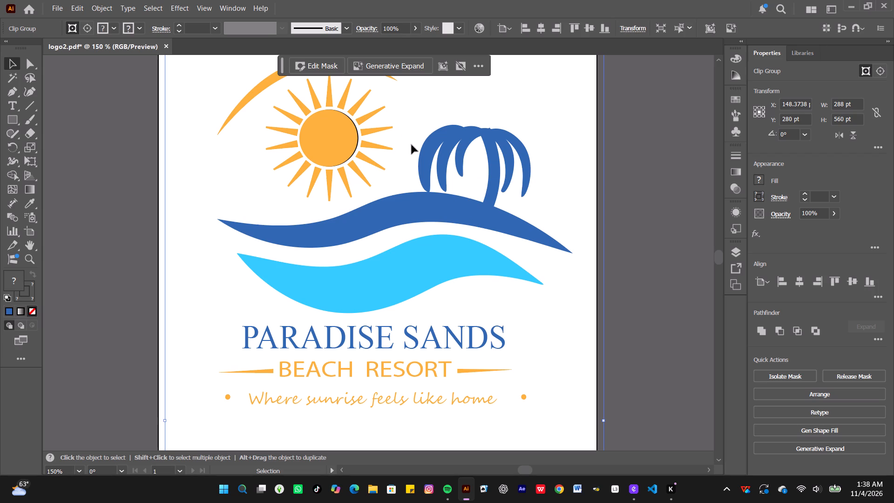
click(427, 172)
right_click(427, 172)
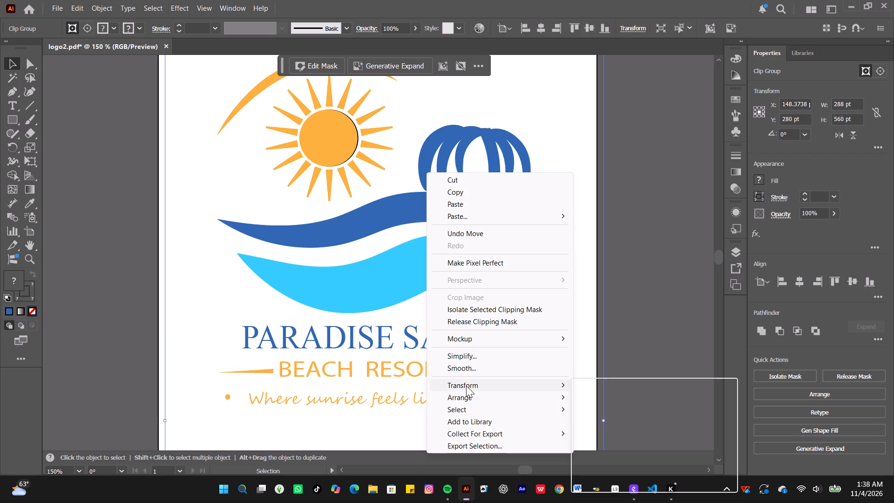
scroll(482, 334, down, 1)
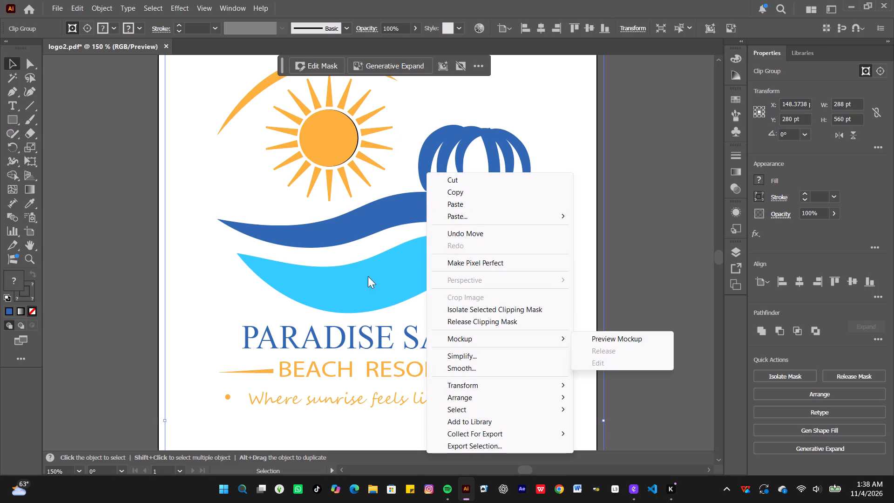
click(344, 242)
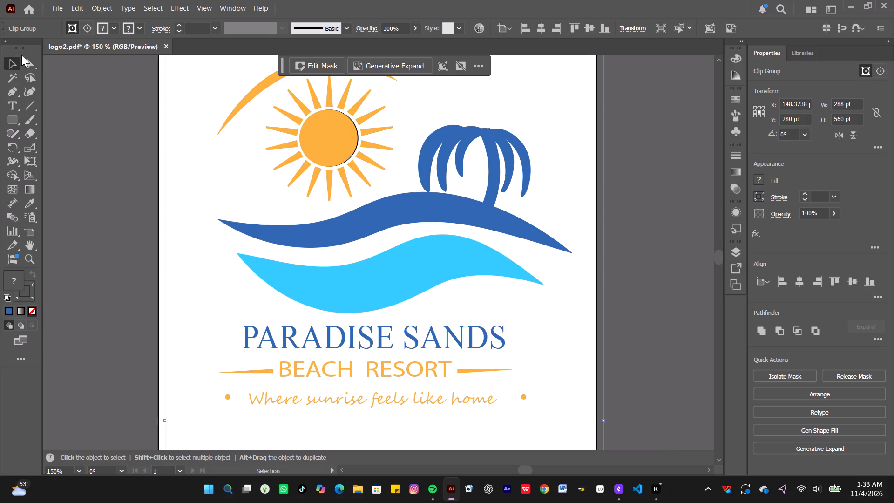
Directly select the palm tree shapes and the dark blue wave beneath them, and fill them with dark green, R=0 G=104 B=55.
click(27, 63)
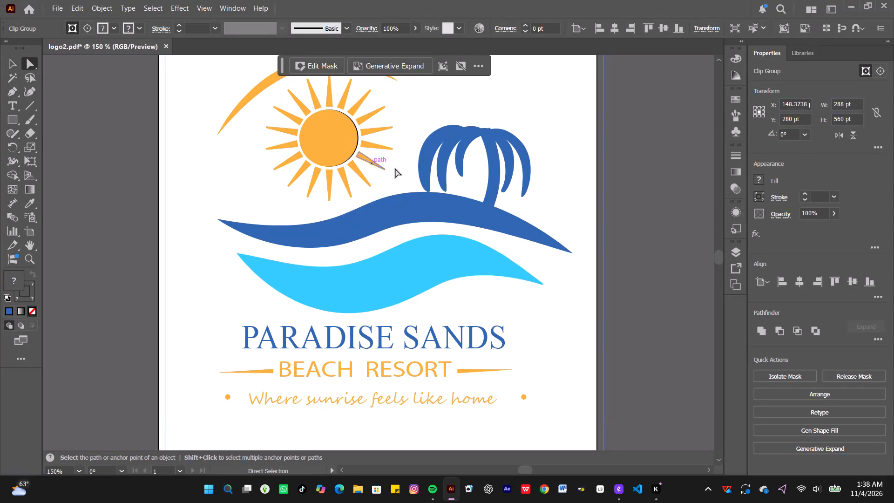
click(426, 173)
click(502, 172)
click(499, 176)
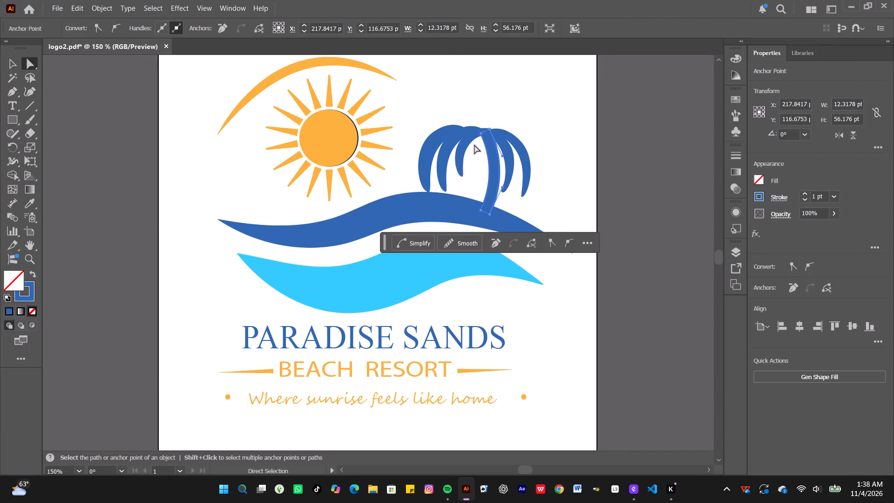
drag(419, 132, 477, 176)
drag(477, 176, 559, 205)
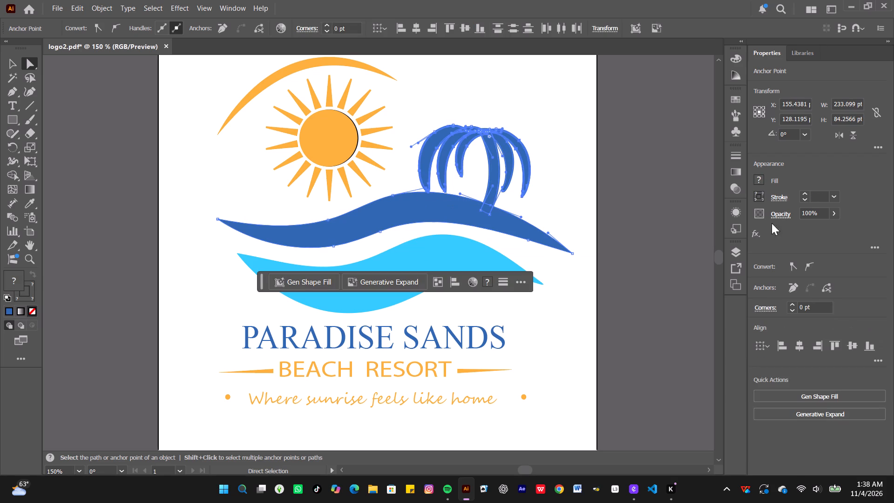
click(759, 176)
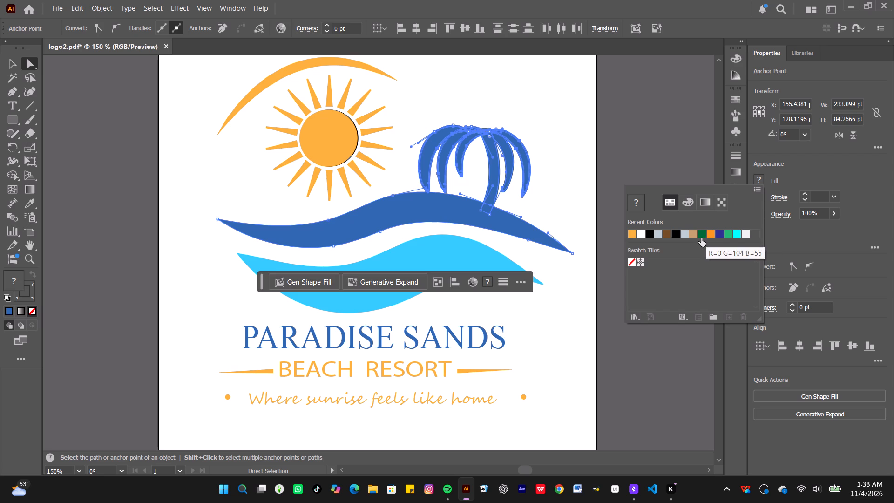
click(701, 238)
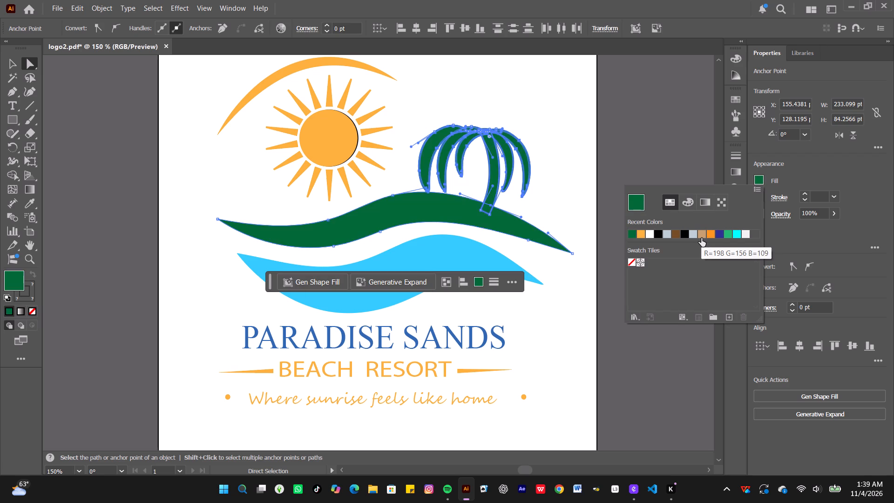
drag(701, 238, 682, 257)
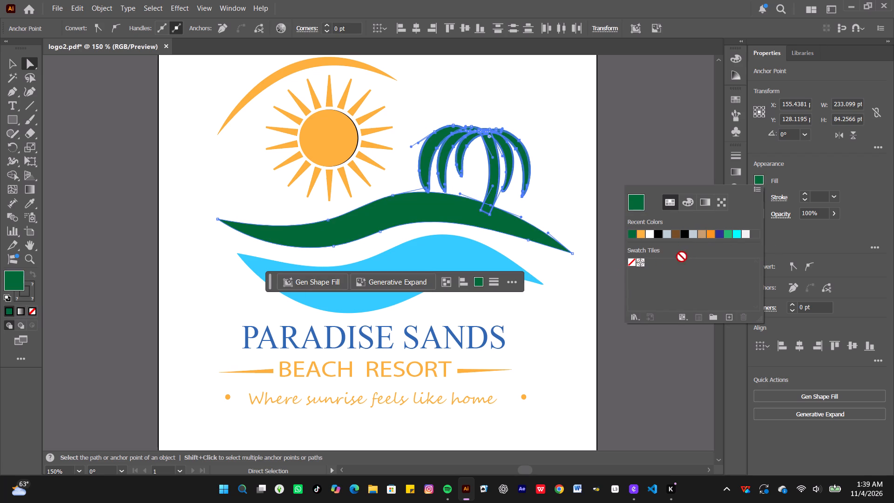
drag(682, 257, 655, 255)
drag(655, 255, 577, 270)
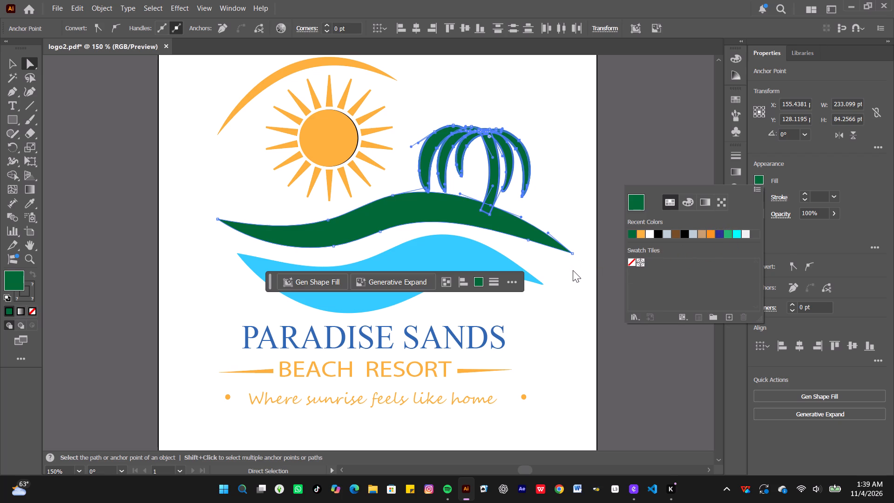
click(573, 270)
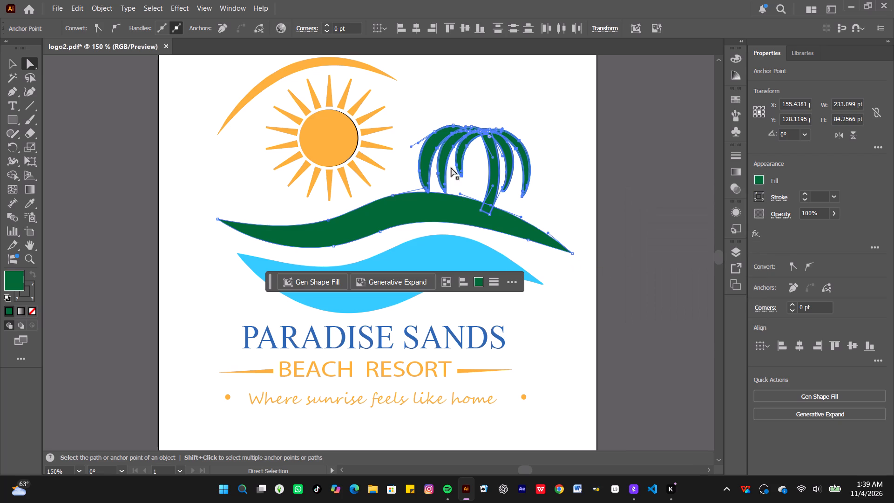
right_click(415, 206)
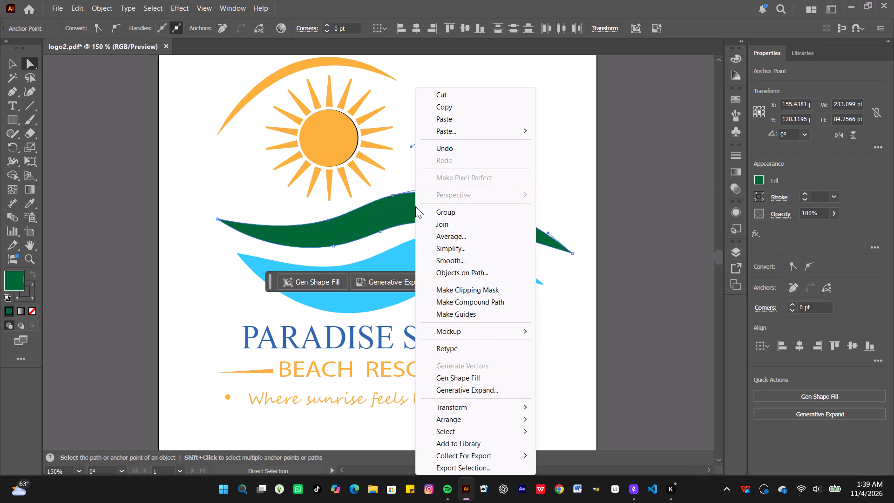
click(564, 323)
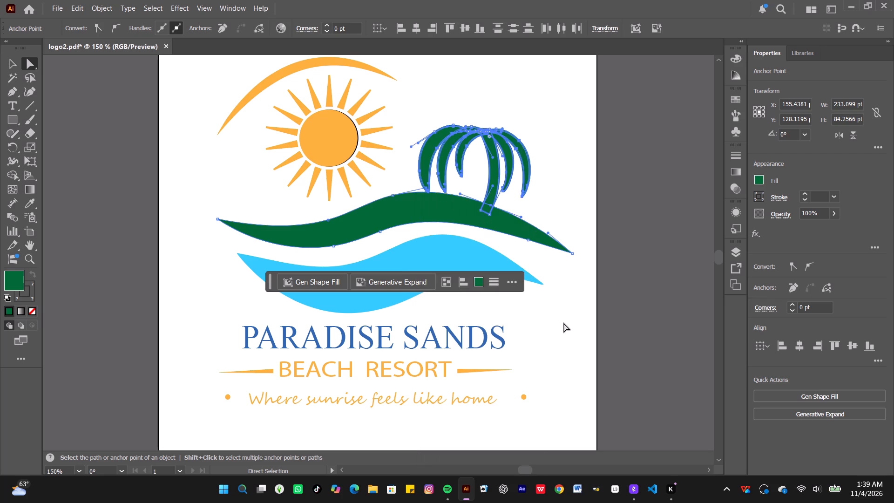
Move only the green wave beneath the palm tree about 14 pt left and 2 pt down.
click(424, 208)
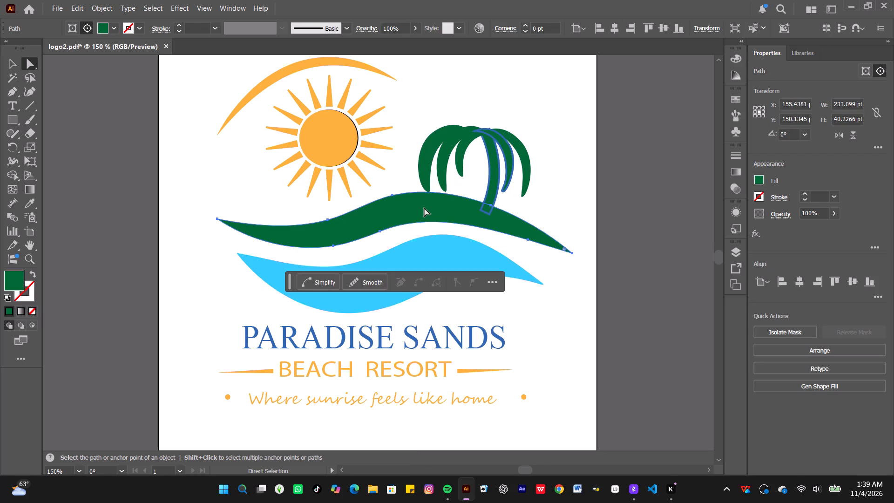
drag(424, 208, 402, 211)
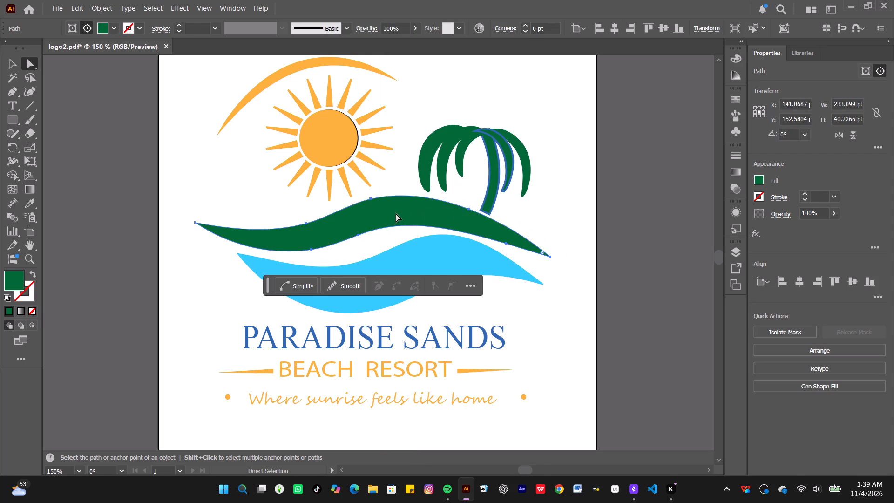
Fill the wave beneath the palm tree with the dark blue from the recent colours.
click(756, 184)
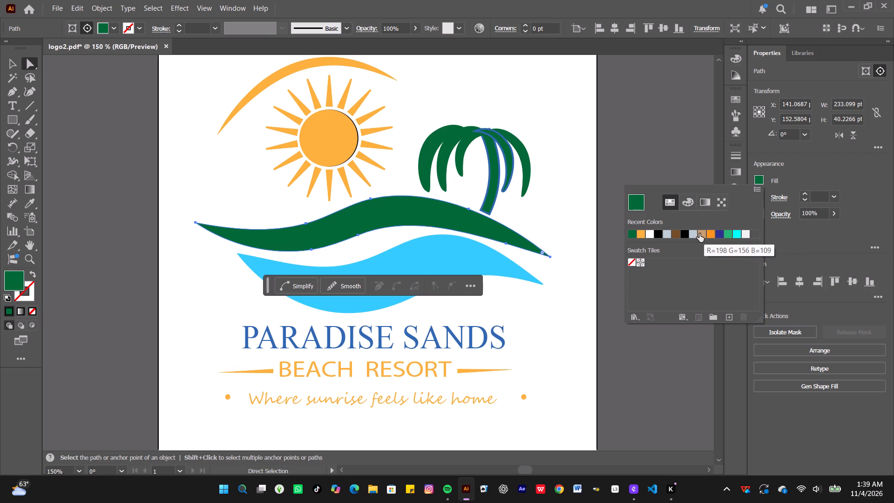
click(724, 234)
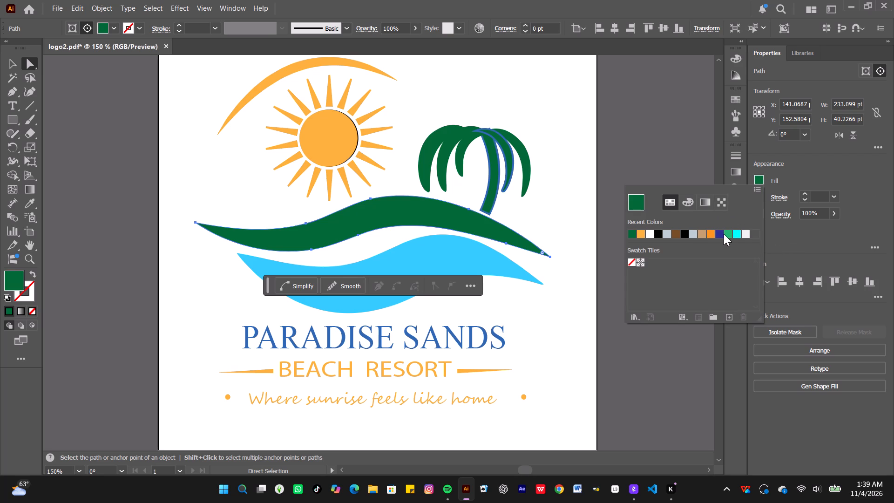
click(718, 235)
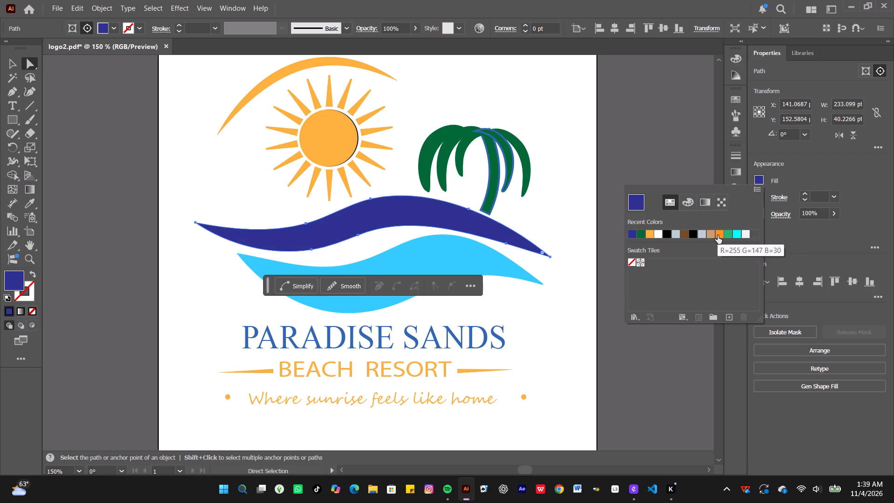
click(590, 266)
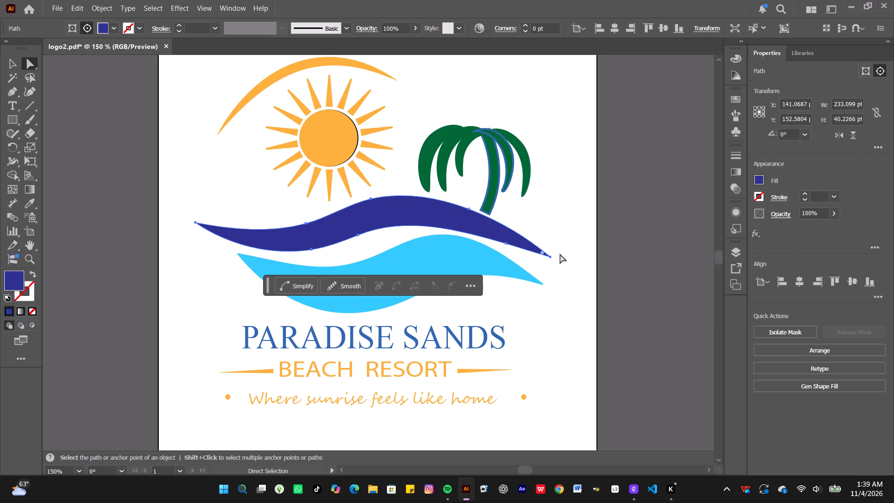
Move the dark blue wave beneath the palm tree about 3 pt right and 1 pt up, against the trunk's base.
drag(482, 229, 492, 228)
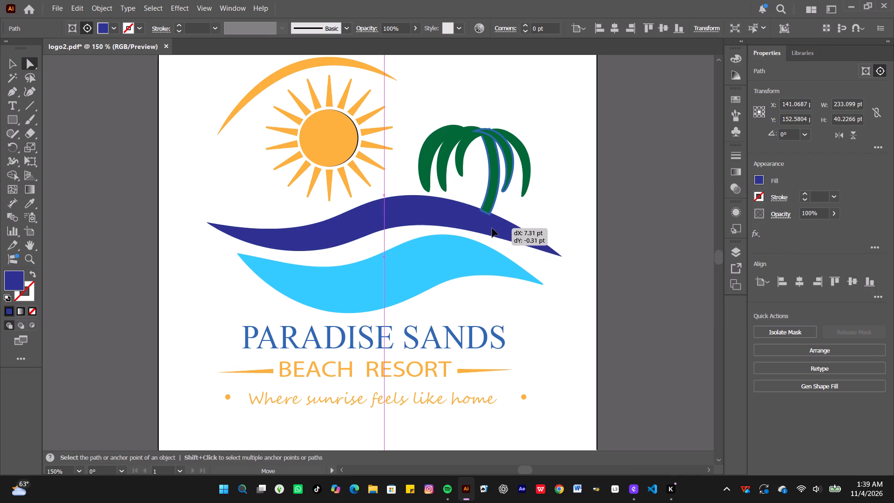
drag(492, 228, 491, 230)
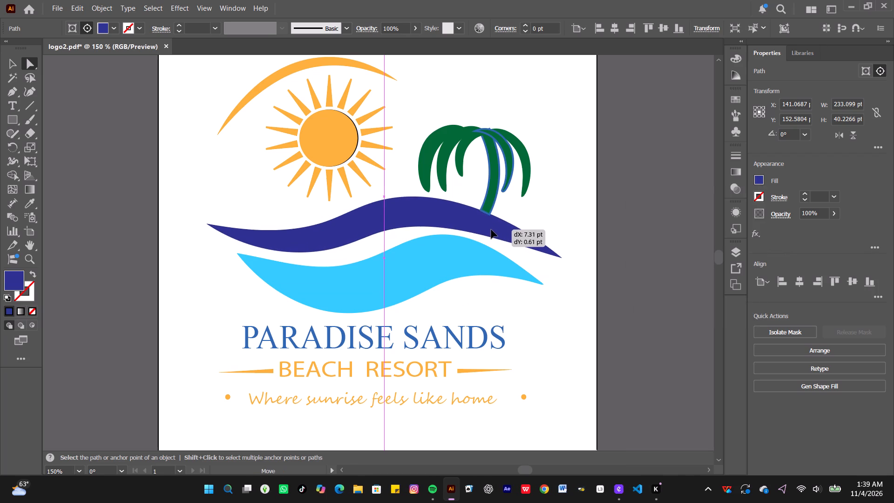
drag(491, 230, 479, 230)
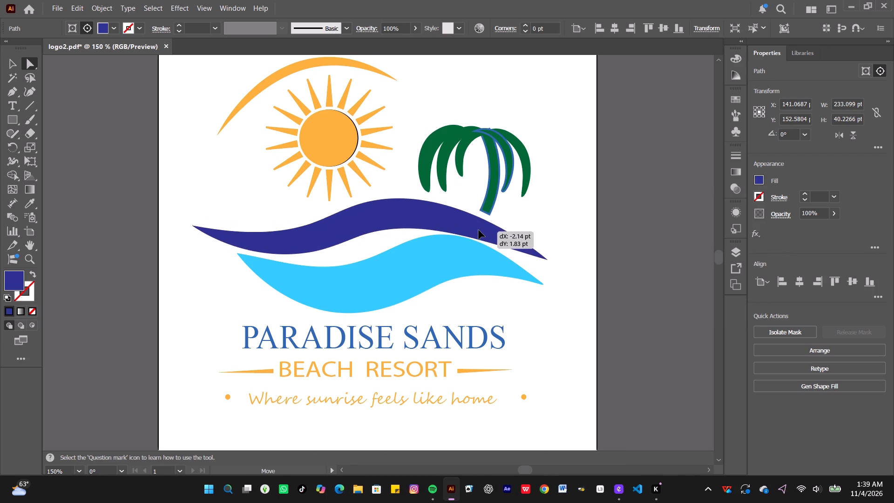
drag(479, 230, 486, 228)
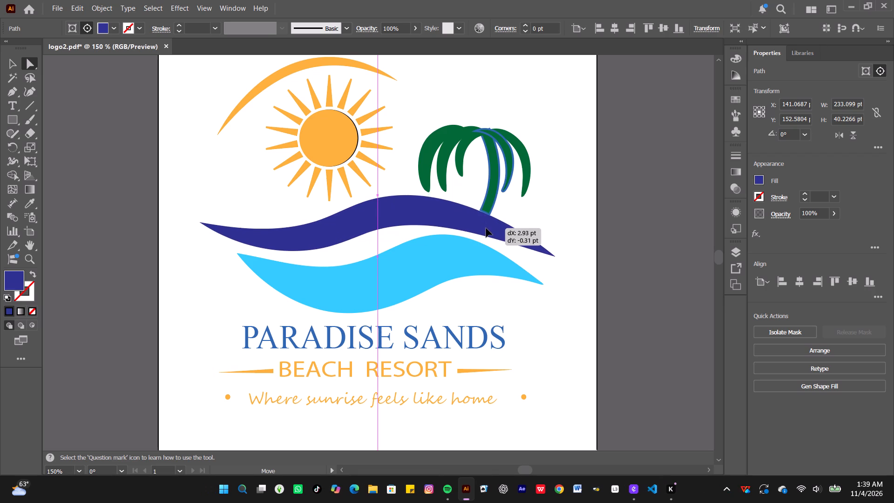
drag(486, 228, 487, 227)
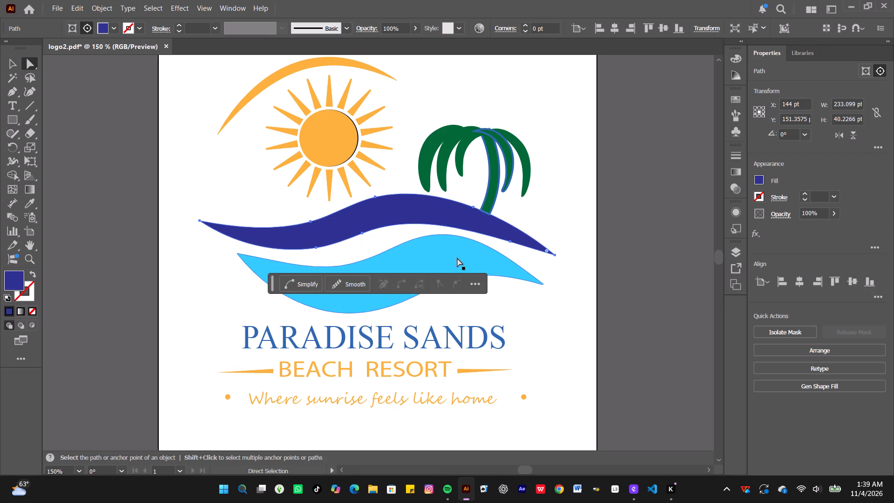
Shift the light blue wave about 12 pt left and 2 pt up, beneath the dark blue wave, and deselect it.
drag(457, 258, 439, 255)
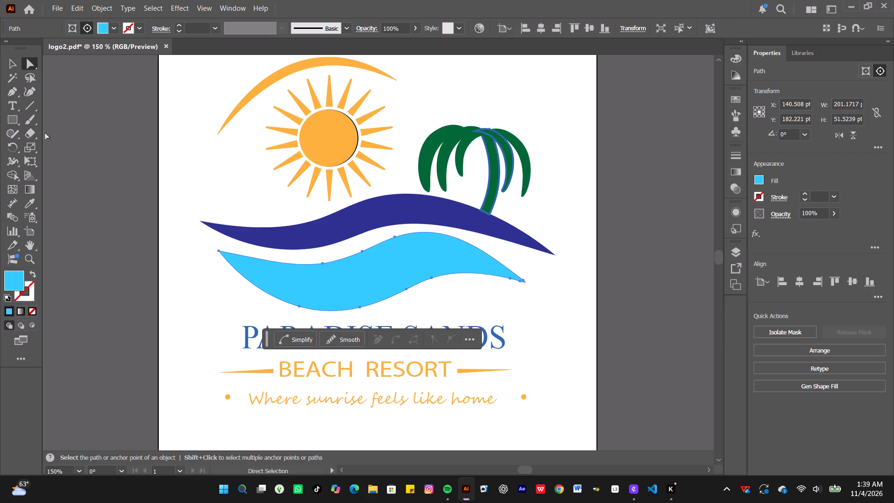
click(194, 165)
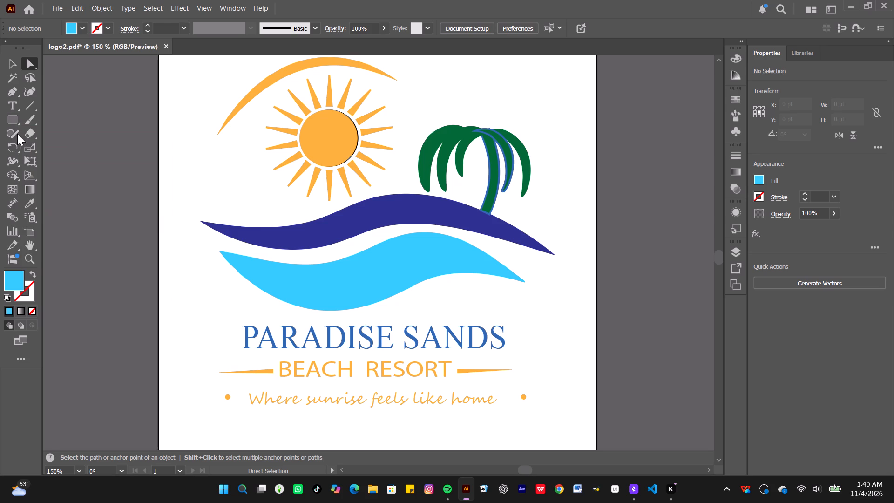
Draw an ellipse about 22 by 27 pt in the empty area left of the sun and fill it with brown.
right_click(6, 120)
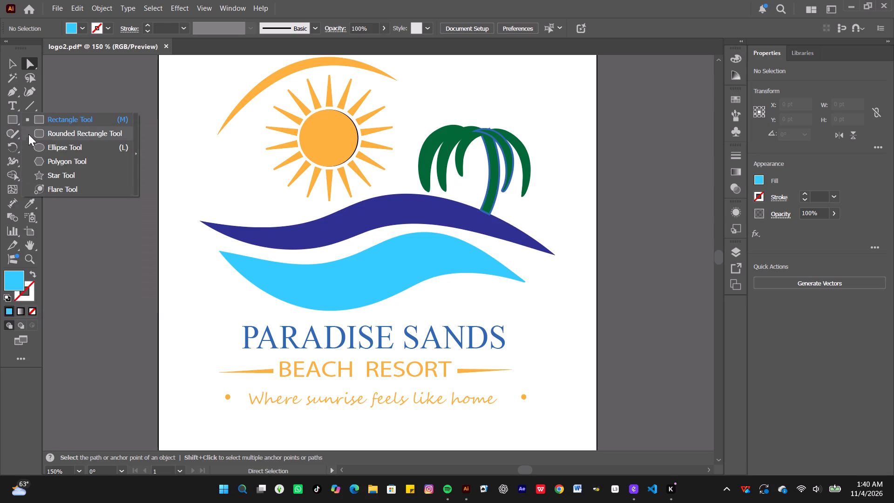
click(37, 145)
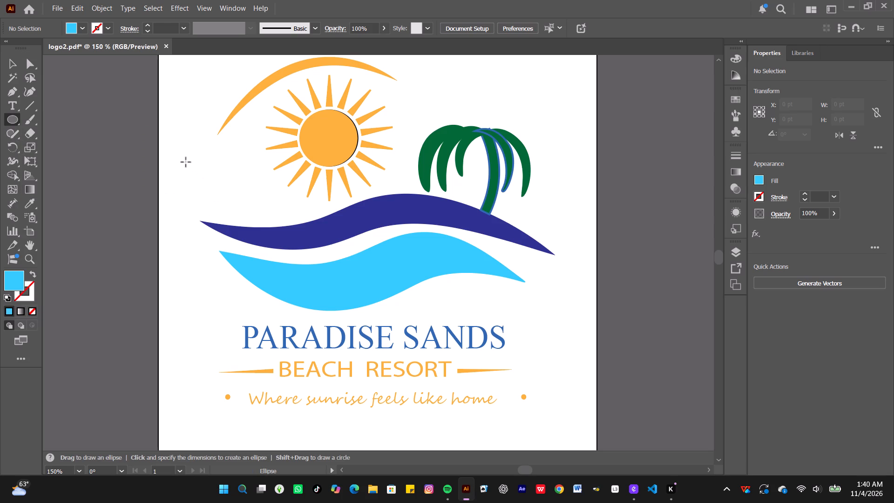
drag(186, 162, 210, 197)
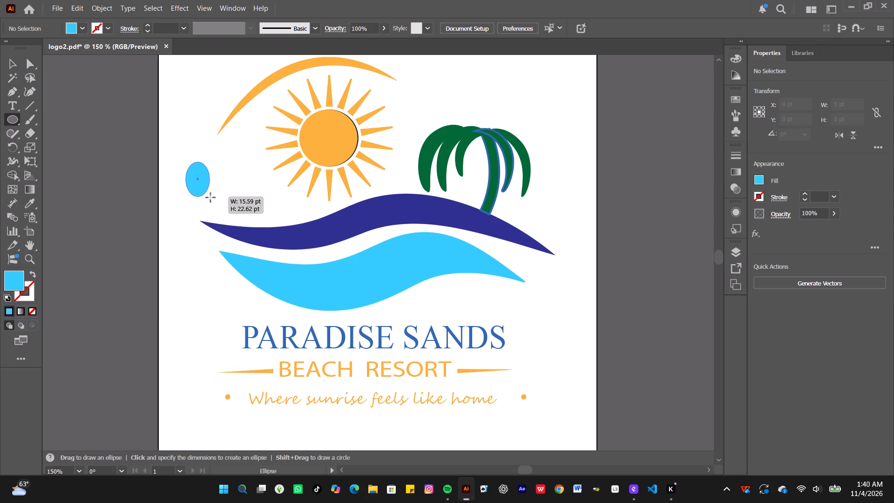
drag(210, 197, 220, 204)
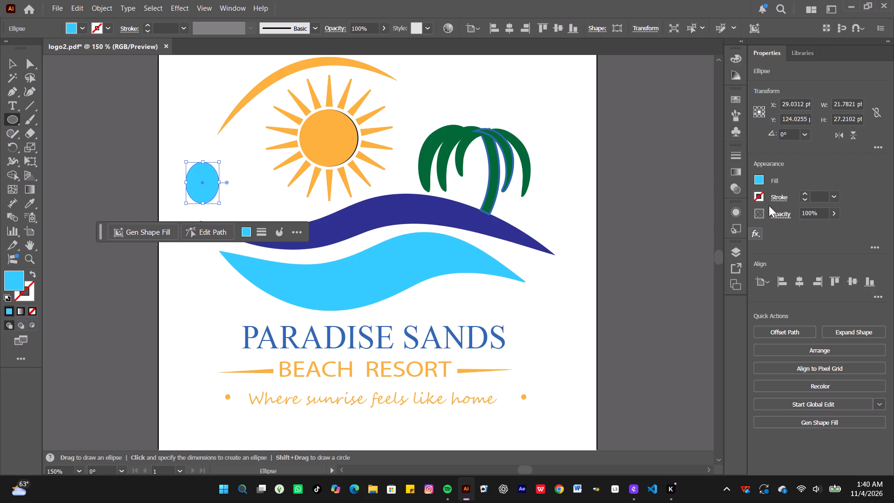
click(763, 178)
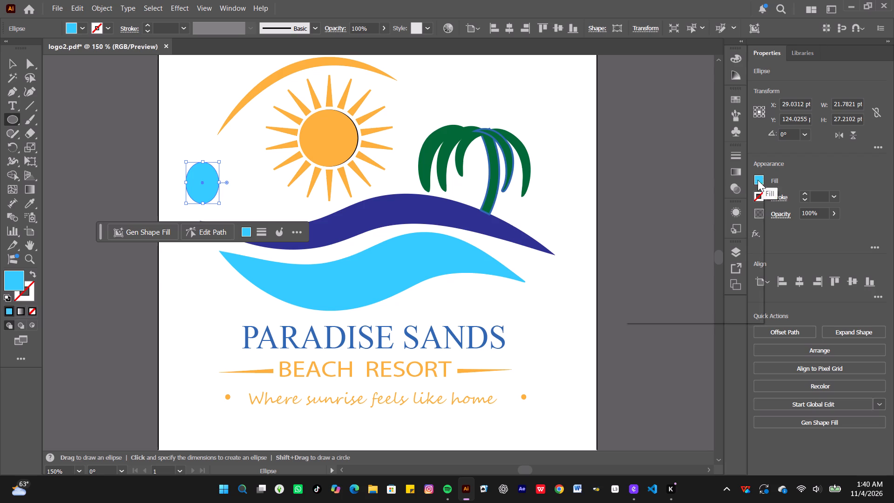
click(684, 231)
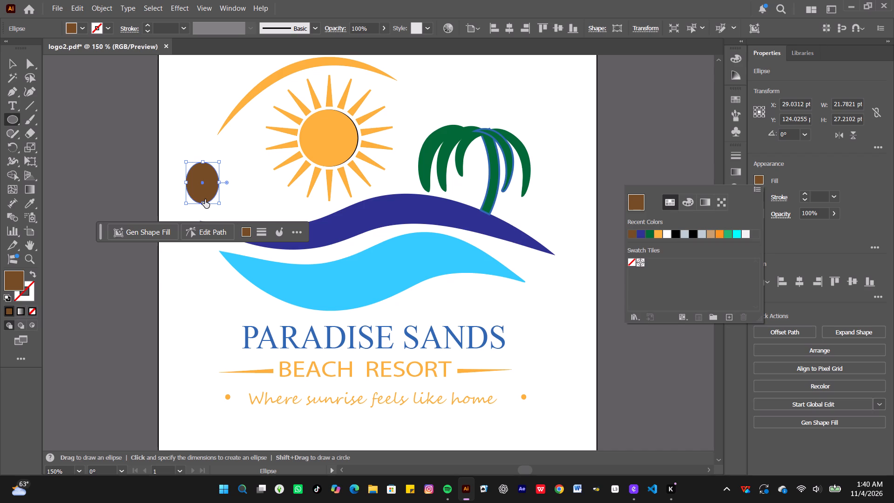
Reduce the brown ellipse's height to make it a circle about 22 pt across.
click(13, 64)
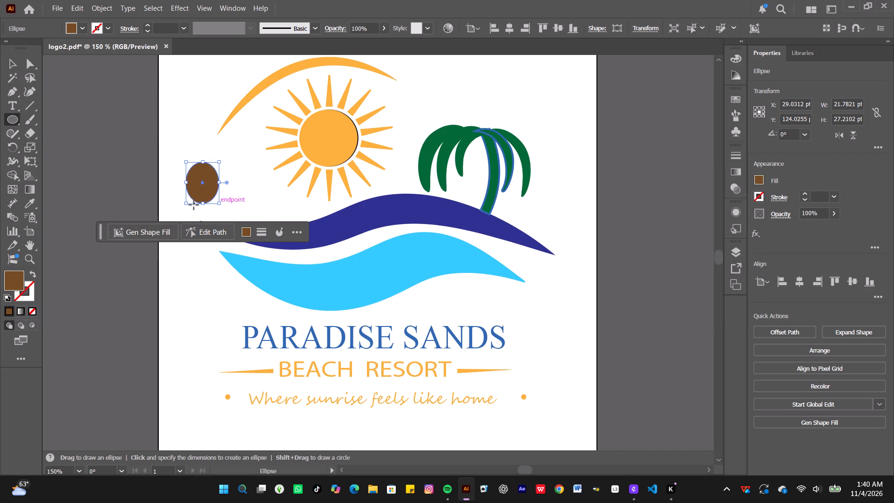
drag(201, 204, 208, 194)
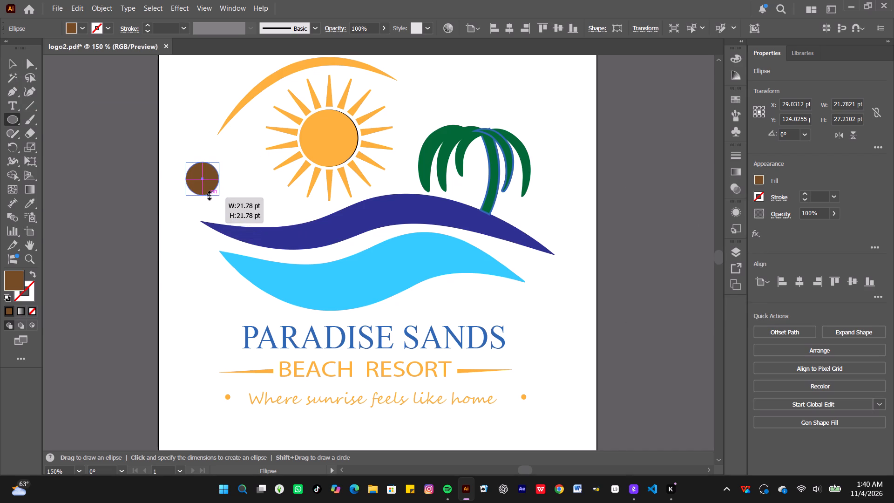
drag(208, 194, 204, 194)
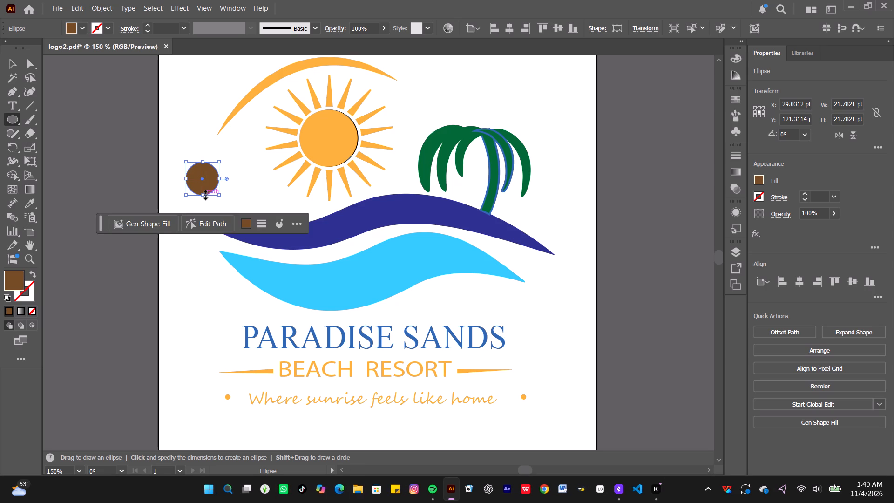
Draw three small brown ellipses above the large brown circle, about 3.4 by 3.4, 5.2 by 5.7 and 4.6 by 4.6 pt.
click(190, 72)
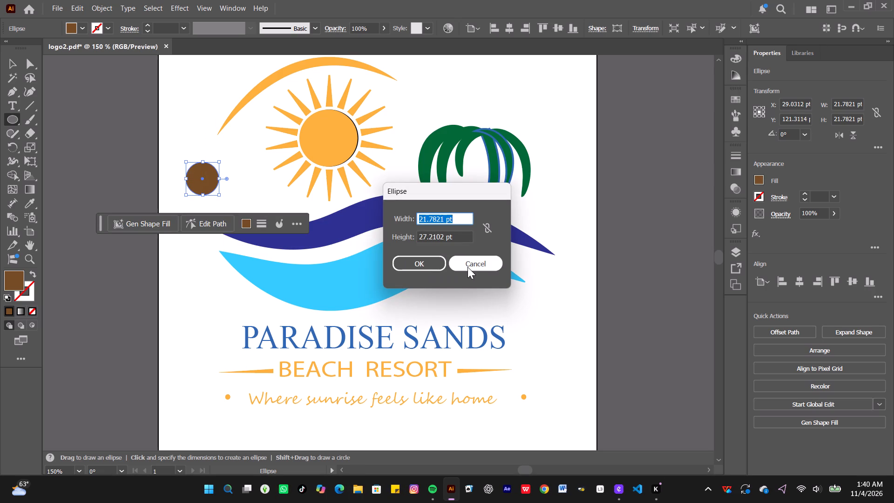
click(467, 267)
drag(196, 83, 202, 91)
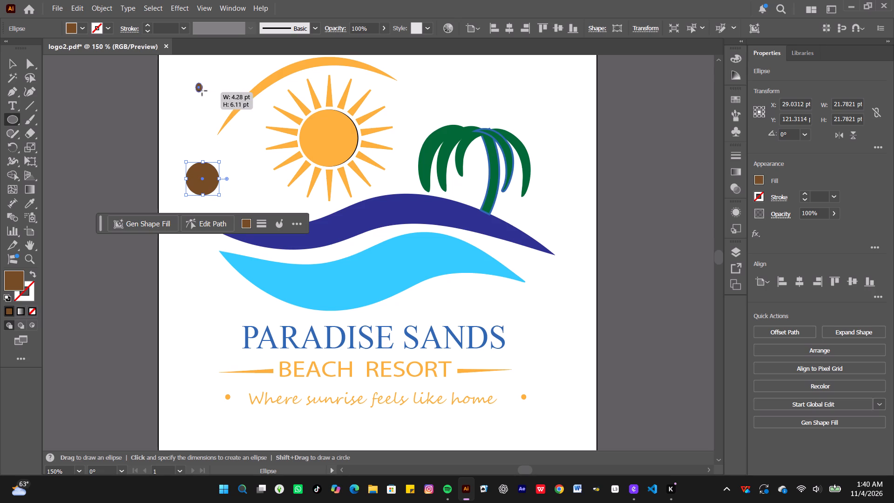
drag(202, 91, 202, 88)
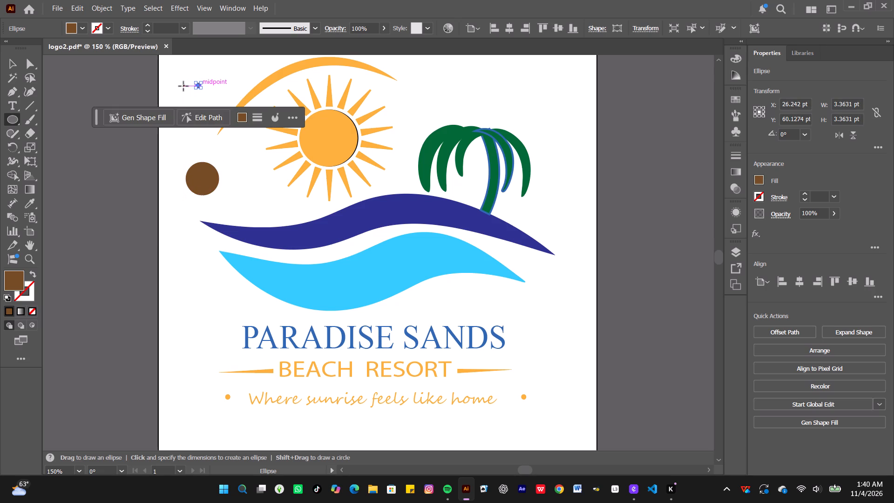
drag(182, 85, 190, 90)
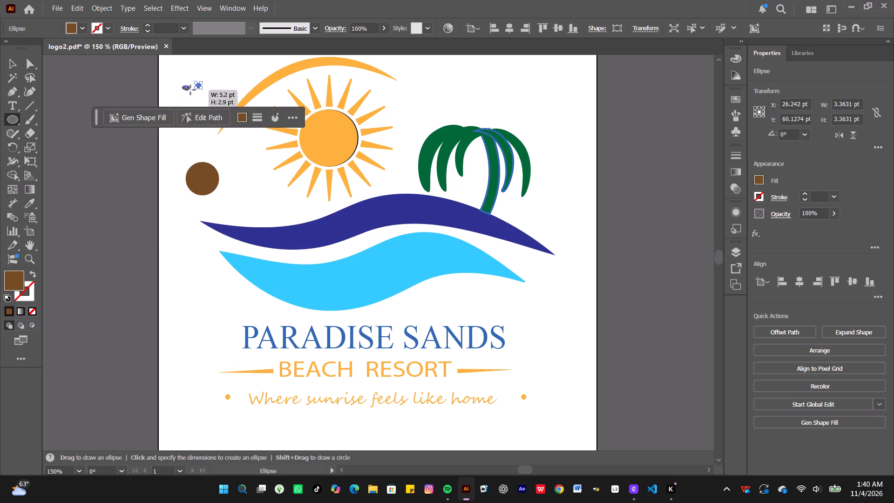
drag(190, 90, 187, 91)
drag(187, 91, 190, 95)
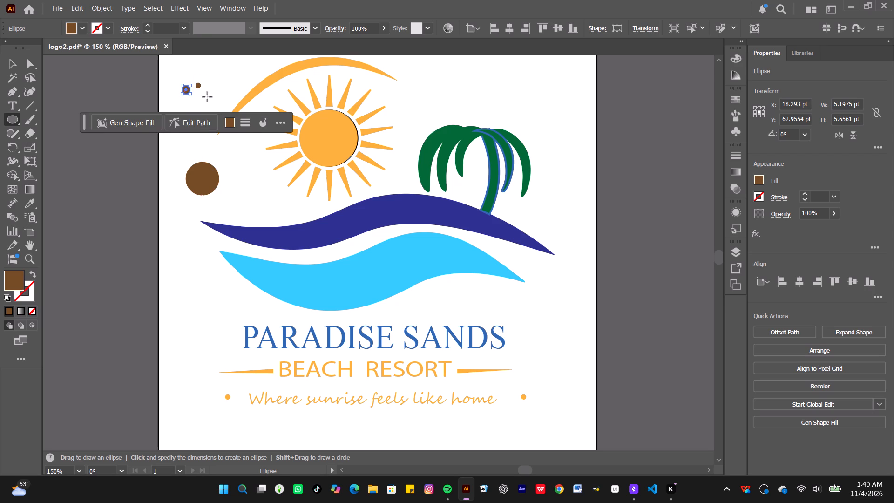
drag(200, 99, 204, 102)
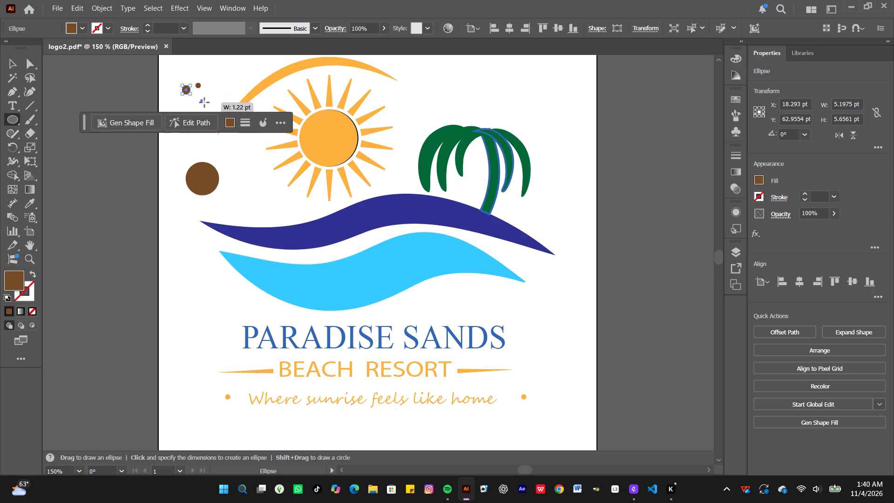
drag(204, 102, 209, 106)
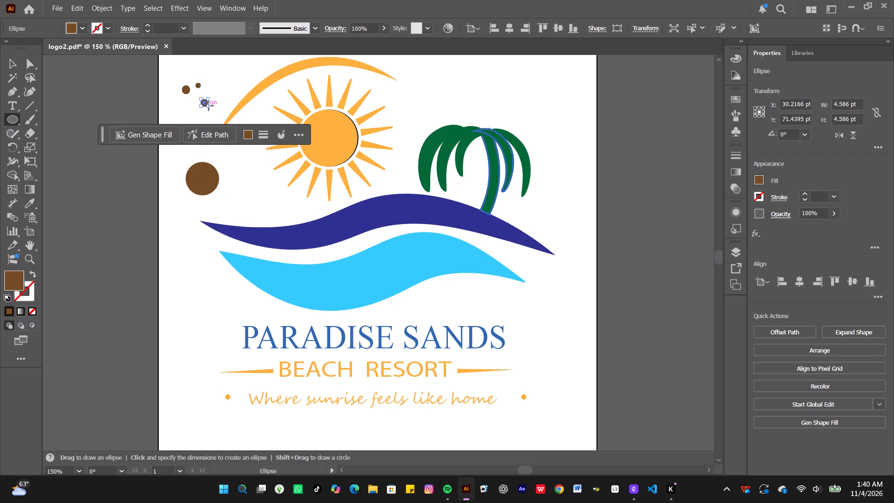
Give the lowest of the three small brown circles a 0.25 pt black stroke, C=75 M=68 Y=67 K=90.
click(803, 195)
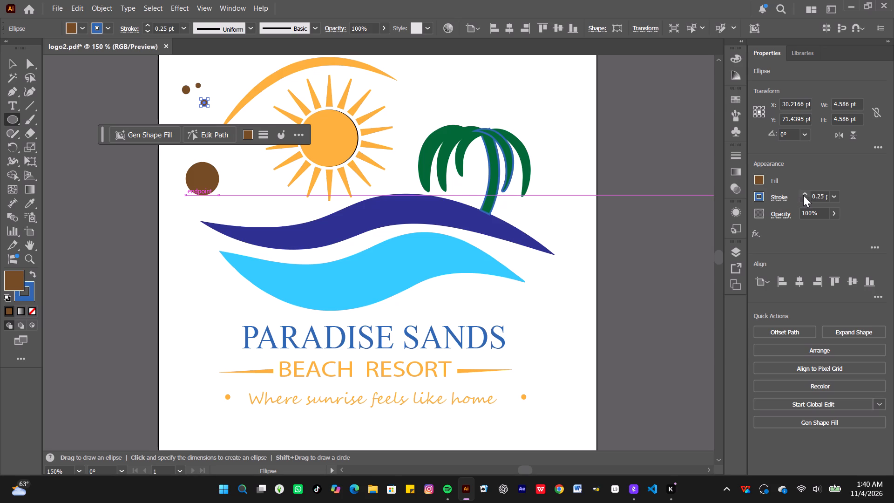
click(761, 196)
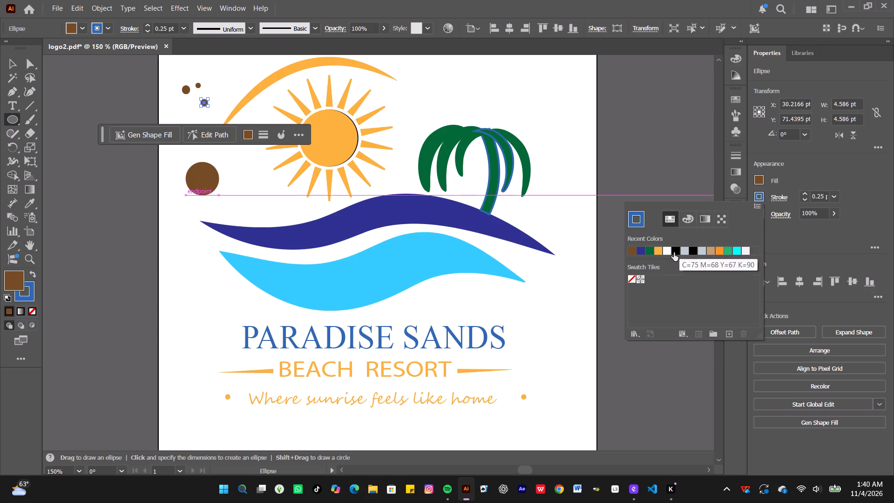
click(674, 252)
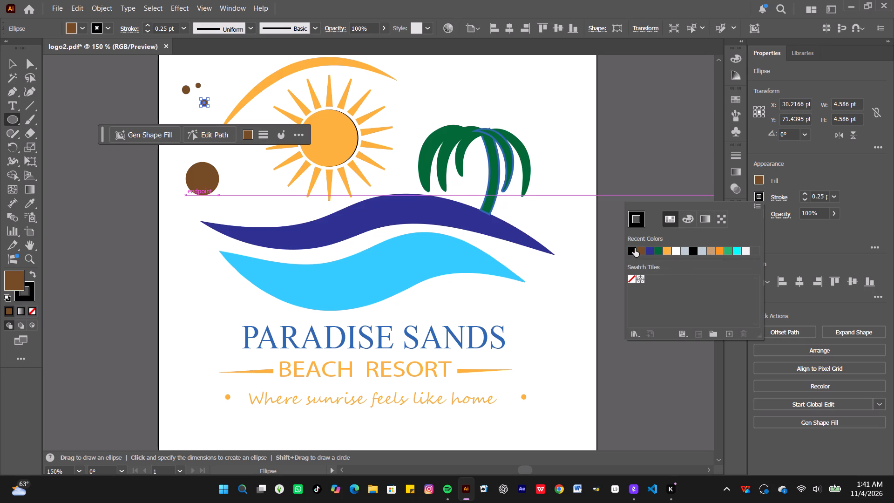
click(187, 87)
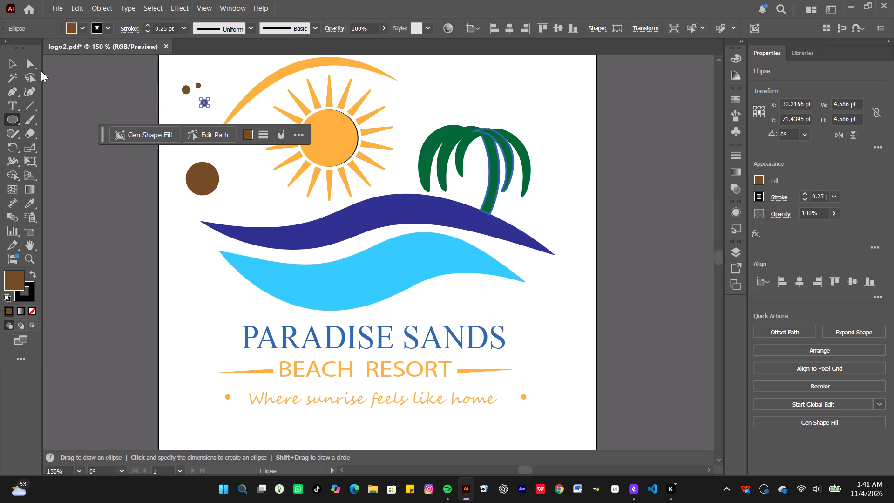
Give the leftmost small brown ellipse, the largest of the three, a 0.75 pt black stroke.
click(14, 64)
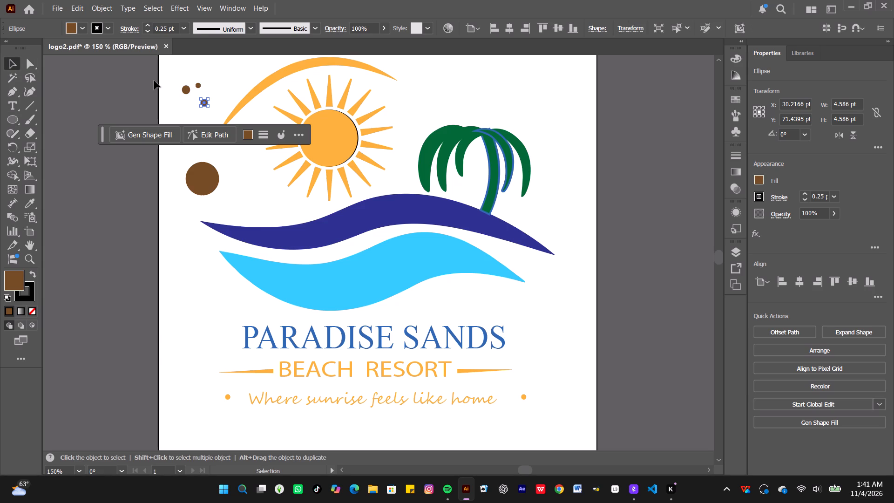
click(184, 90)
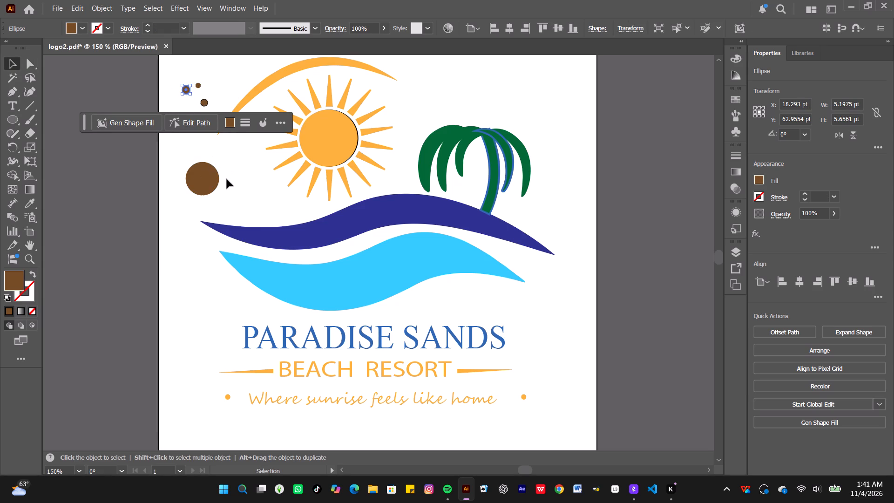
key(ctrl+equal)
key(ctrl+equal)
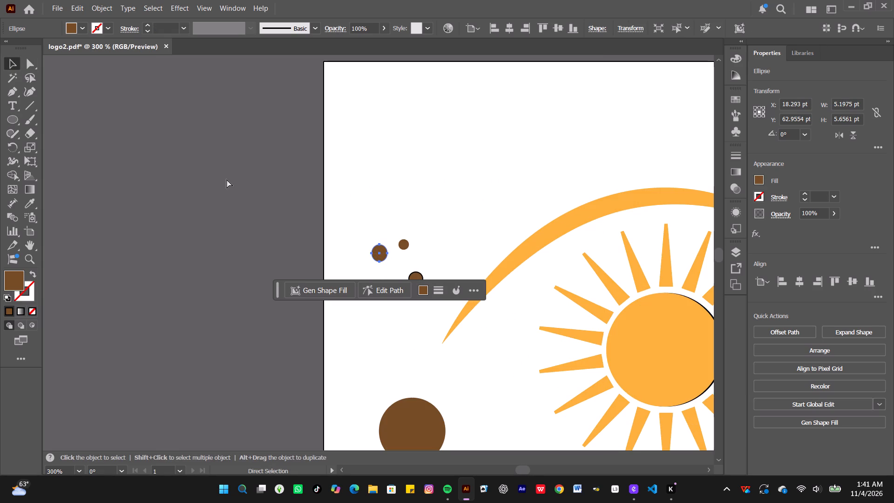
scroll(420, 188, left, 1)
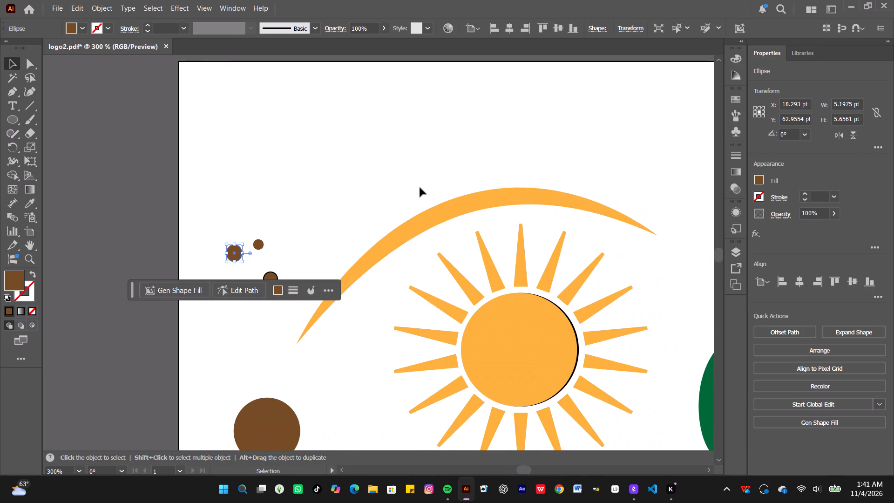
key(ctrl+equal)
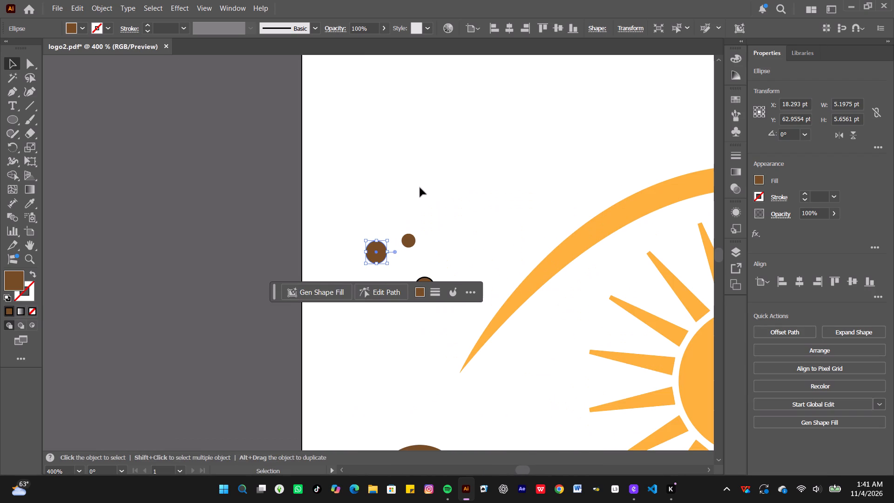
click(492, 218)
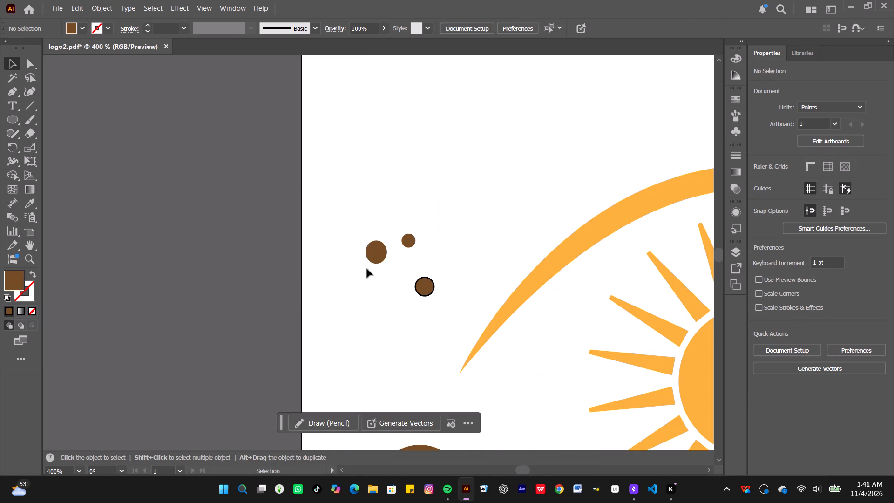
click(377, 253)
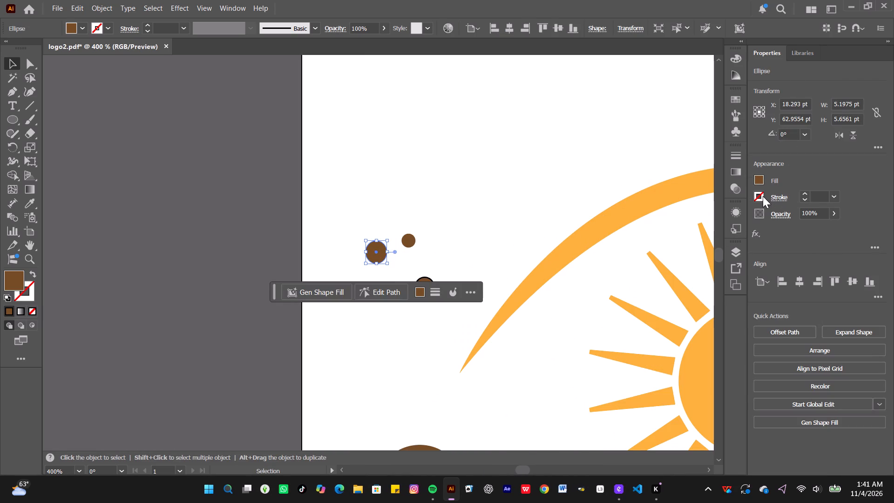
click(805, 196)
click(805, 196)
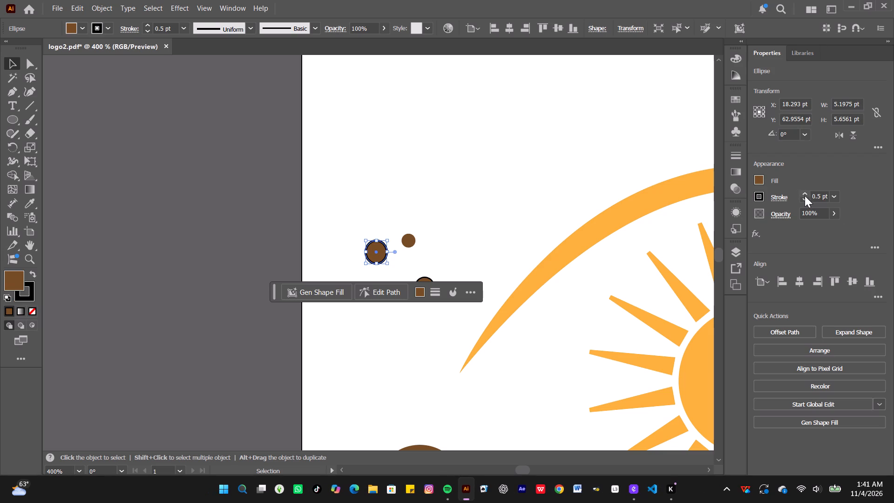
click(805, 196)
Set a 0.5 pt black stroke on the smallest brown circle and on the lowest of the three small circles.
click(410, 238)
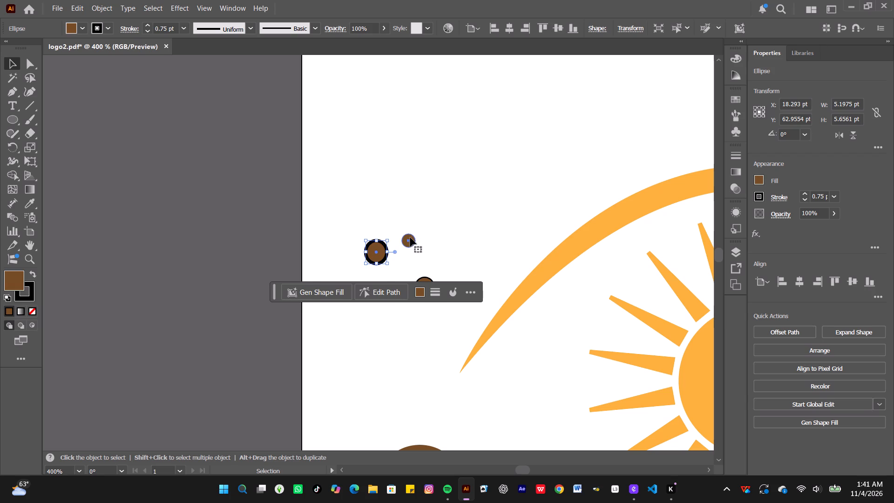
click(803, 196)
click(803, 196)
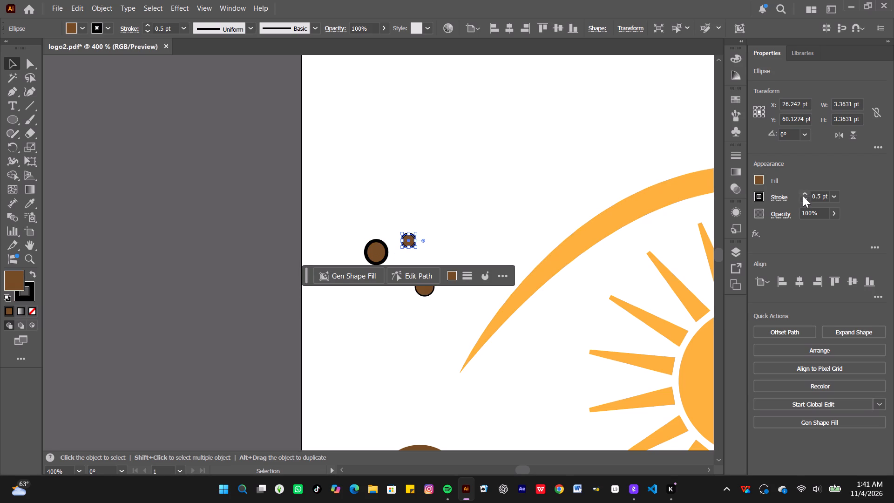
click(461, 221)
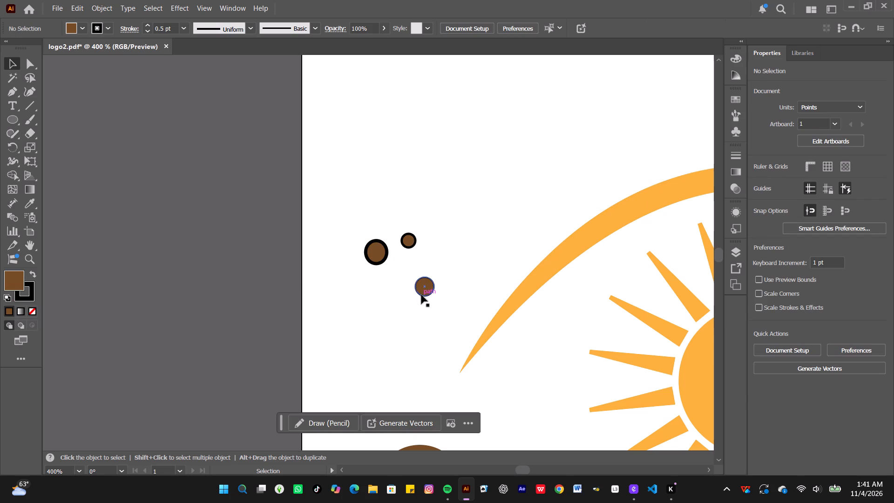
click(422, 295)
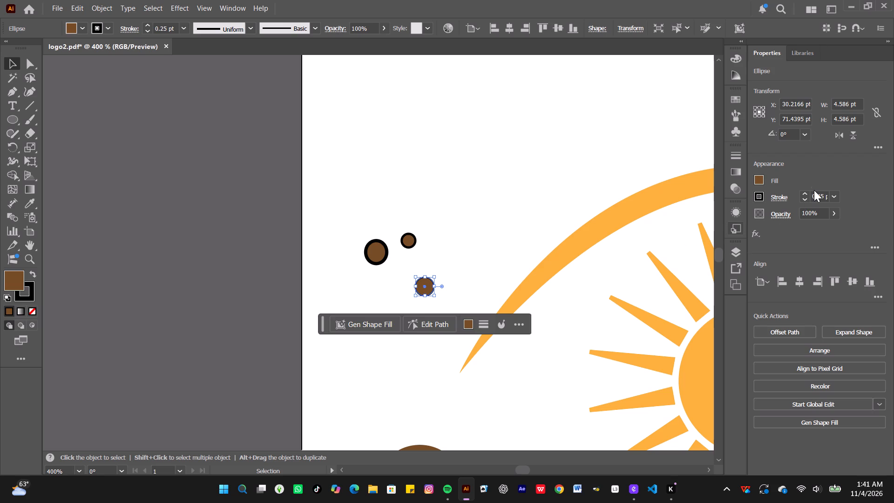
click(804, 196)
click(480, 249)
Move the lowest small outlined circle onto the upper right part of the large brown circle.
scroll(480, 249, down, 2)
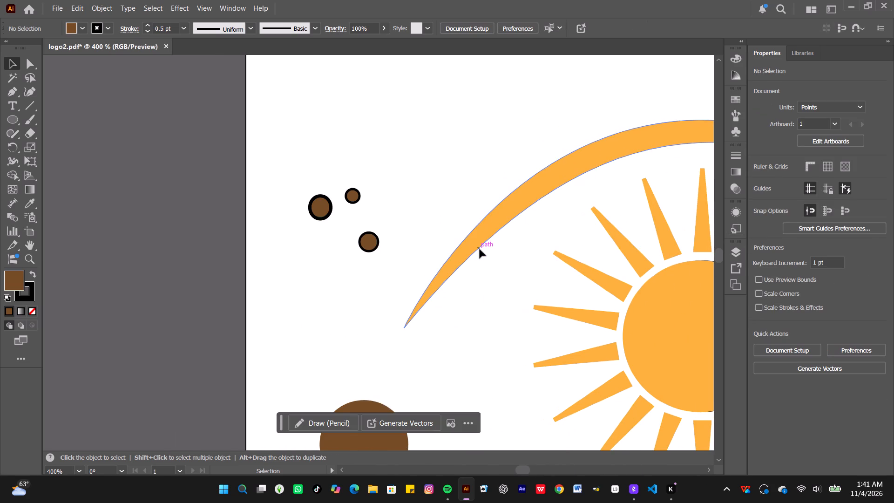
scroll(480, 249, down, 1)
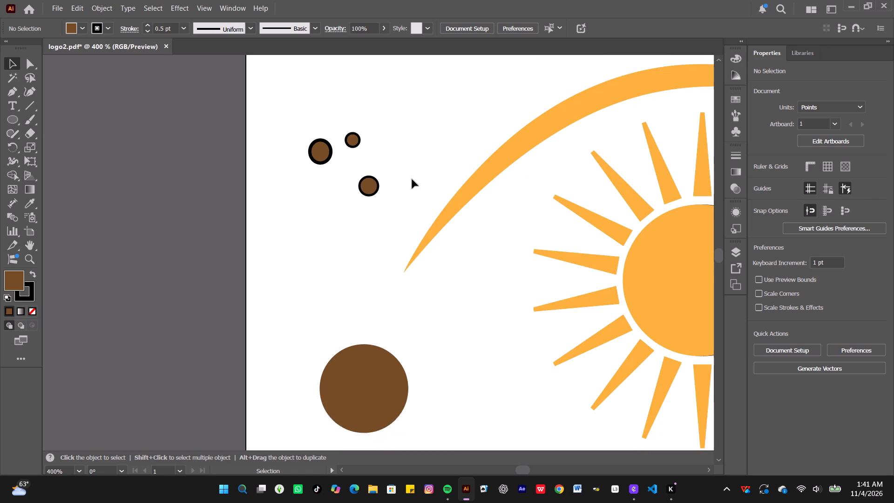
drag(365, 189, 376, 348)
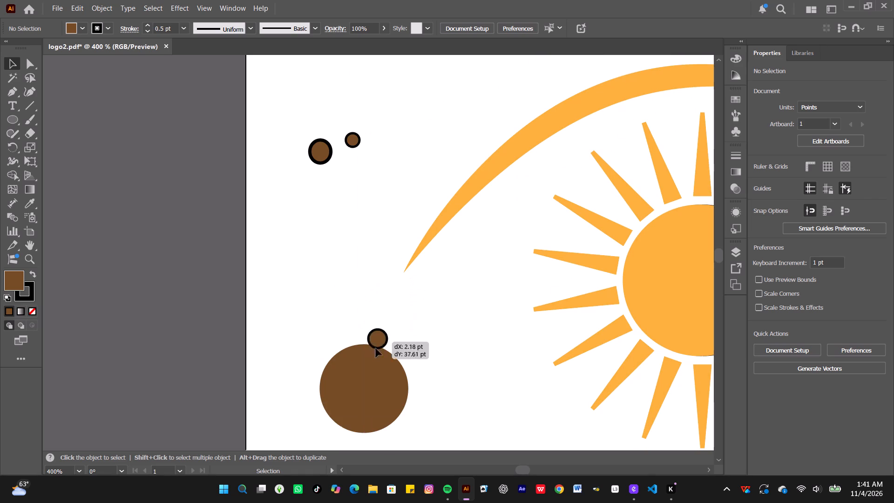
drag(376, 348, 373, 369)
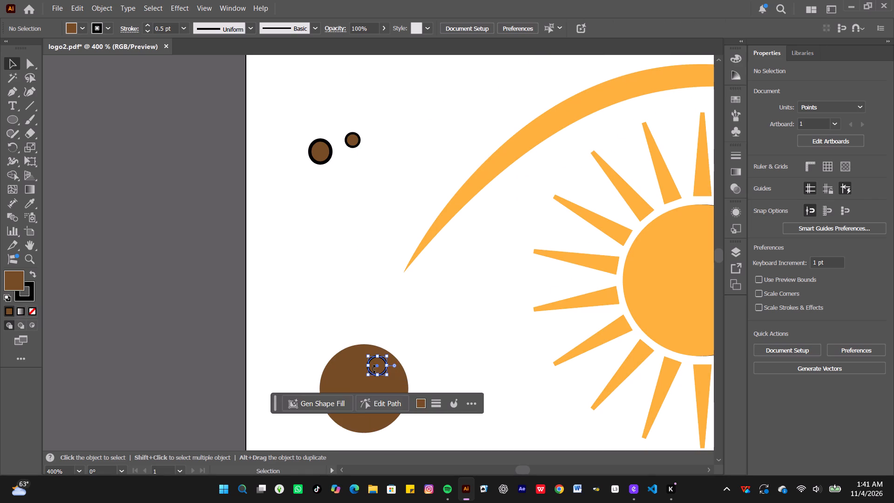
Move the 0.75 pt outlined ellipse to the empty space just above the large brown circle and shrink it to about 3.7 by 4.0 pt.
drag(313, 156, 365, 347)
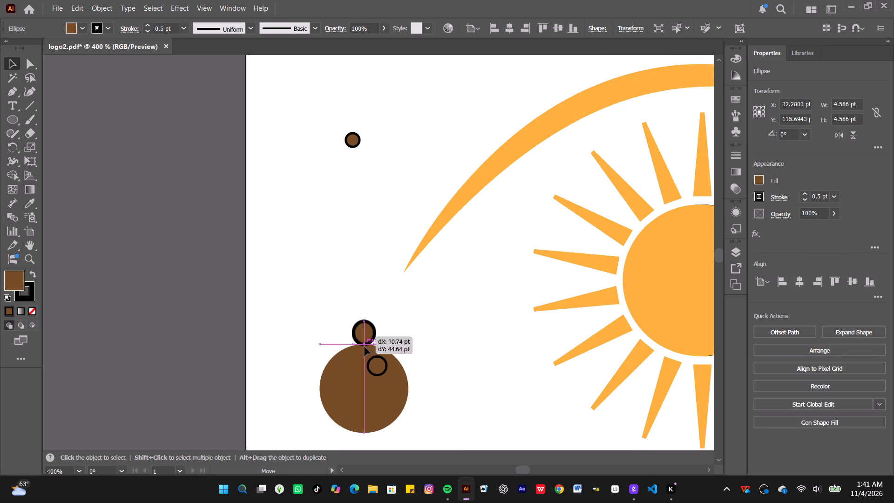
drag(365, 347, 388, 404)
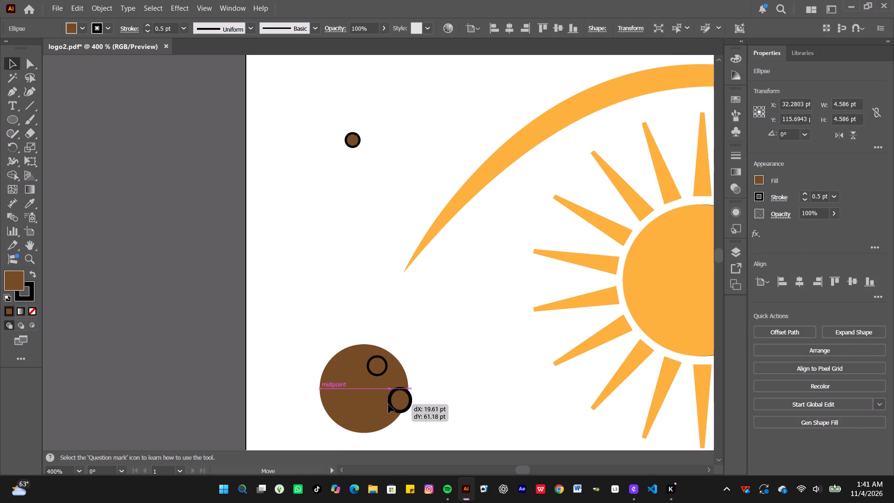
drag(388, 404, 363, 269)
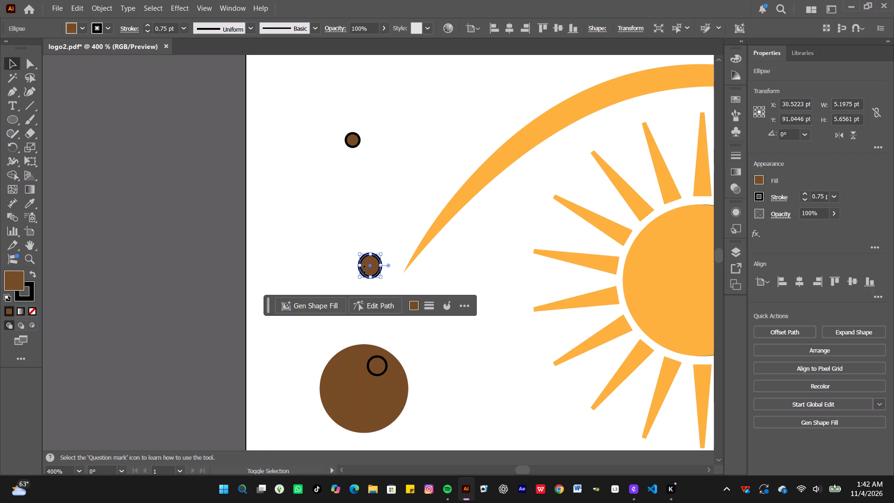
shift+click(381, 263)
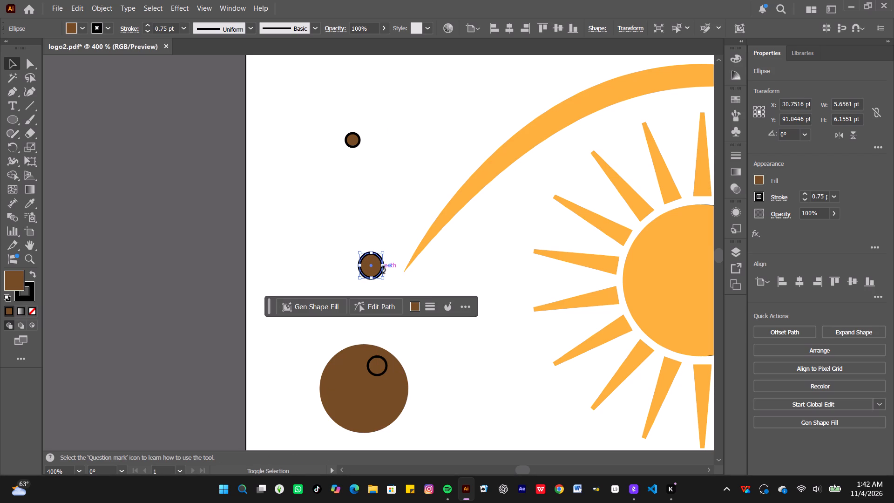
shift+drag(383, 266, 370, 266)
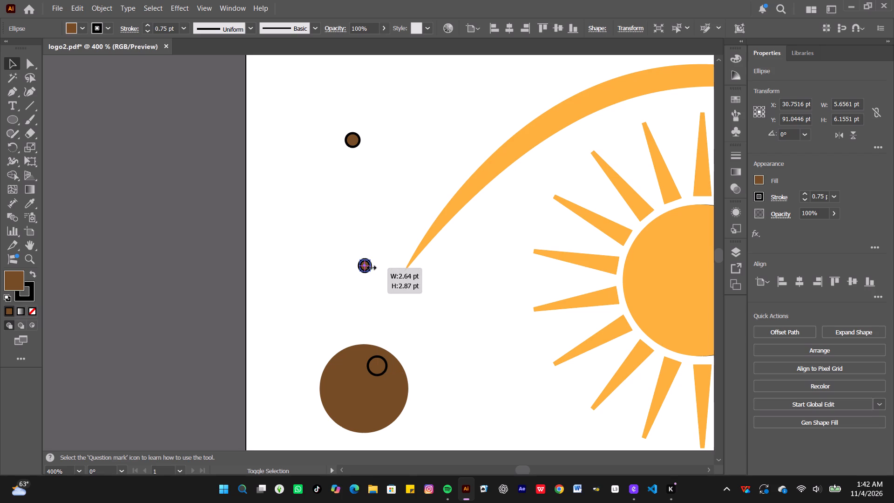
shift+drag(370, 266, 374, 266)
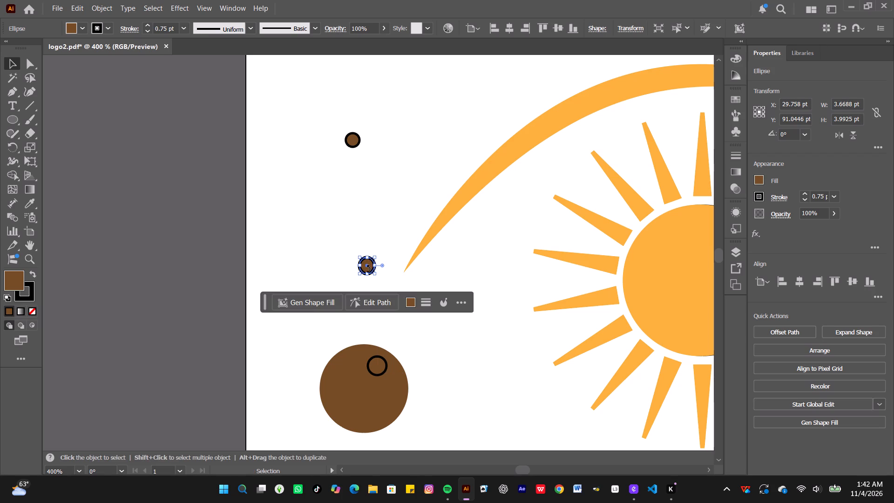
Rotate the shrunken outlined ellipse above the large brown circle to about 110.85°.
drag(366, 269, 366, 278)
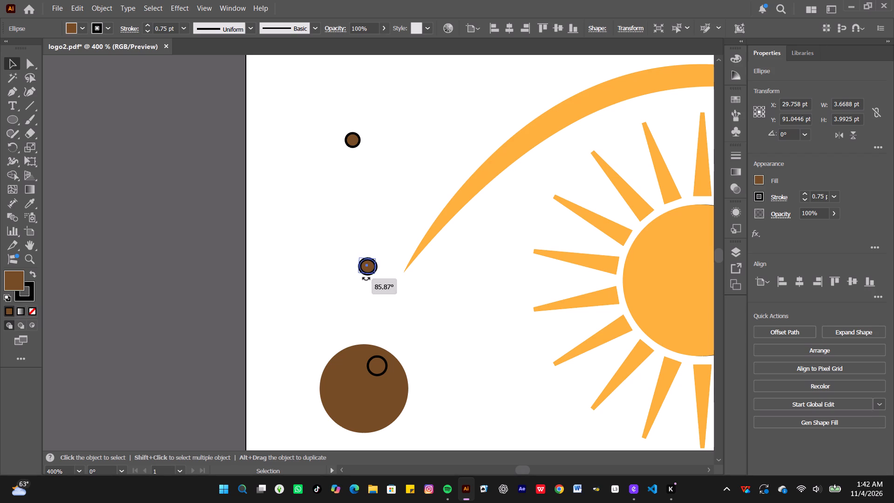
drag(366, 278, 366, 274)
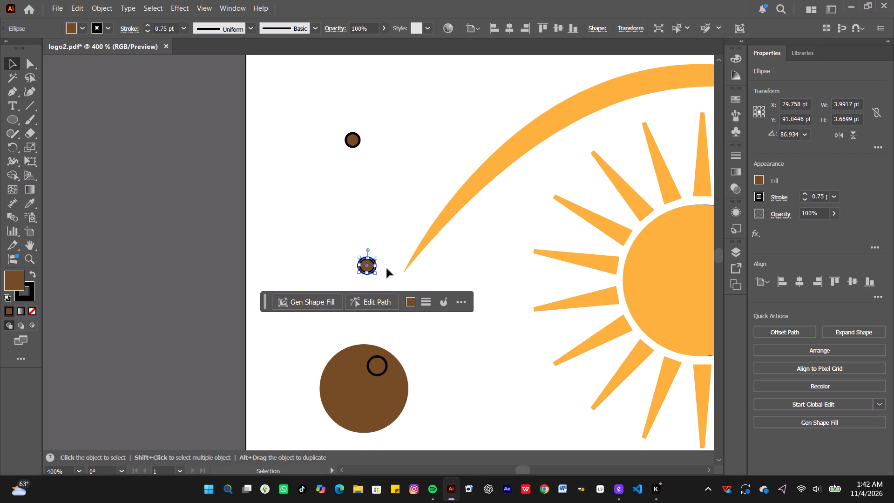
click(387, 269)
click(370, 268)
drag(370, 268, 373, 263)
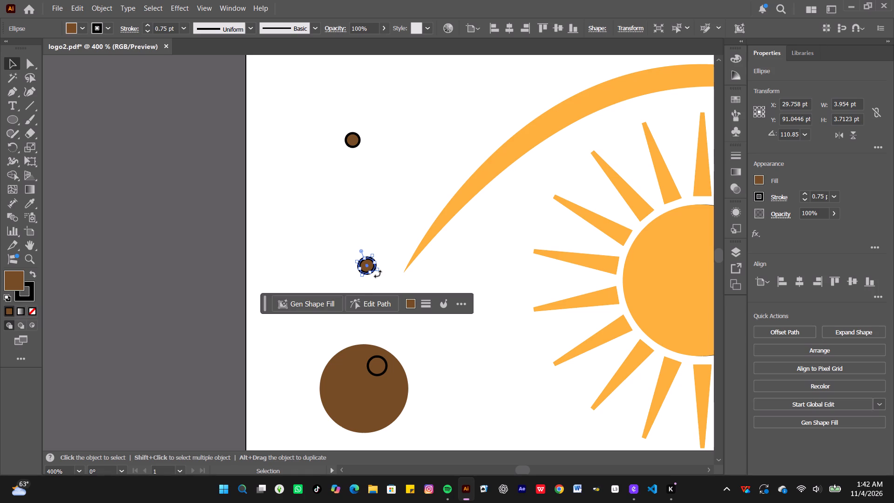
click(380, 271)
Place the smallest outlined circle near the large brown circle's right edge and the rotated ellipse below the two small circles, forming a triangular cluster.
drag(352, 143, 390, 384)
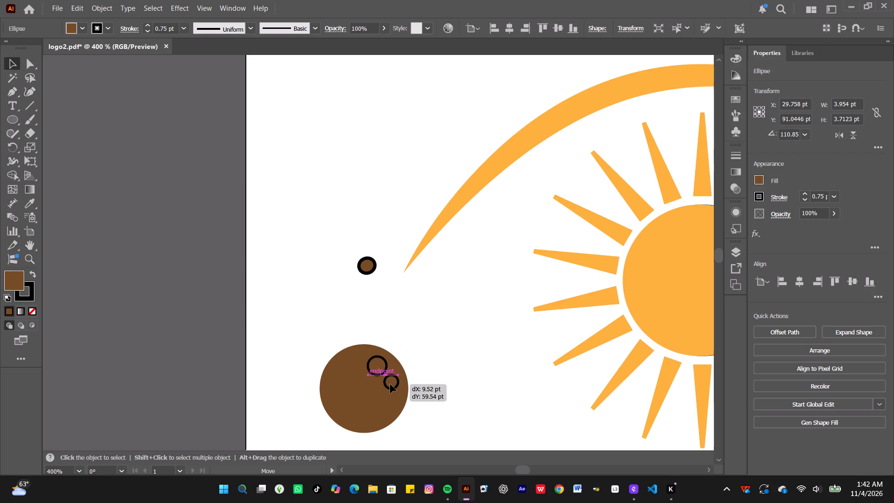
drag(390, 384, 399, 392)
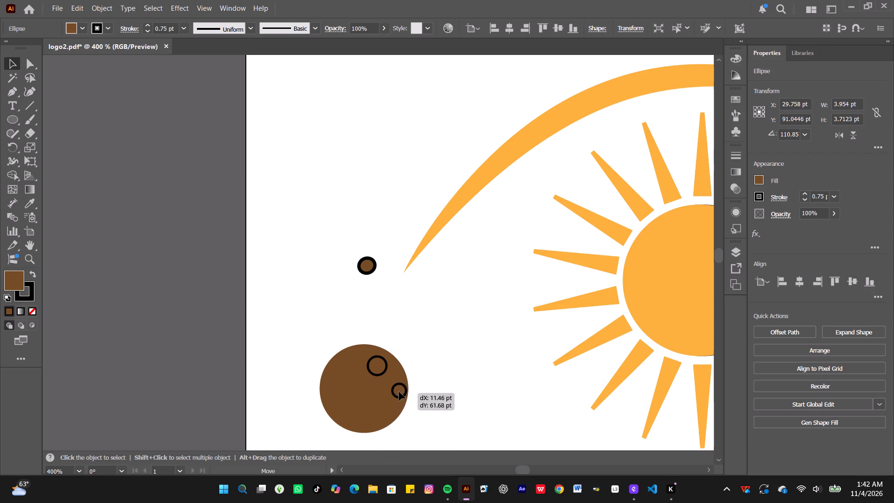
drag(399, 392, 395, 381)
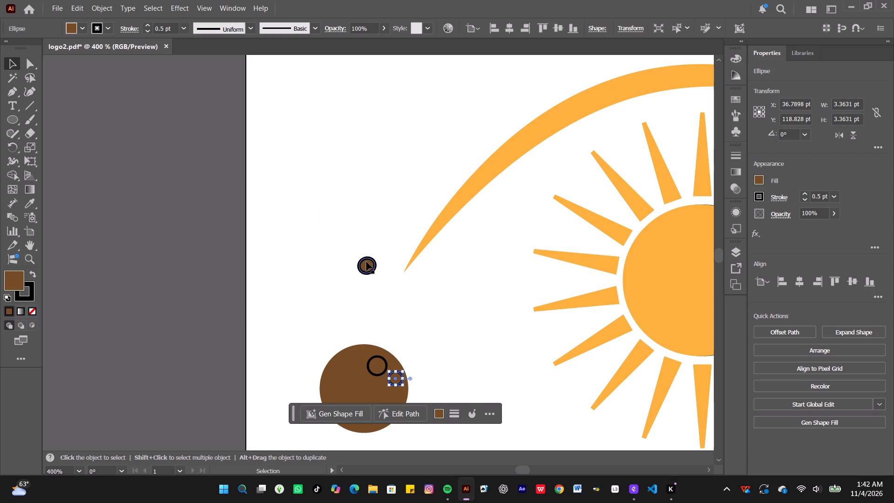
drag(366, 262, 380, 388)
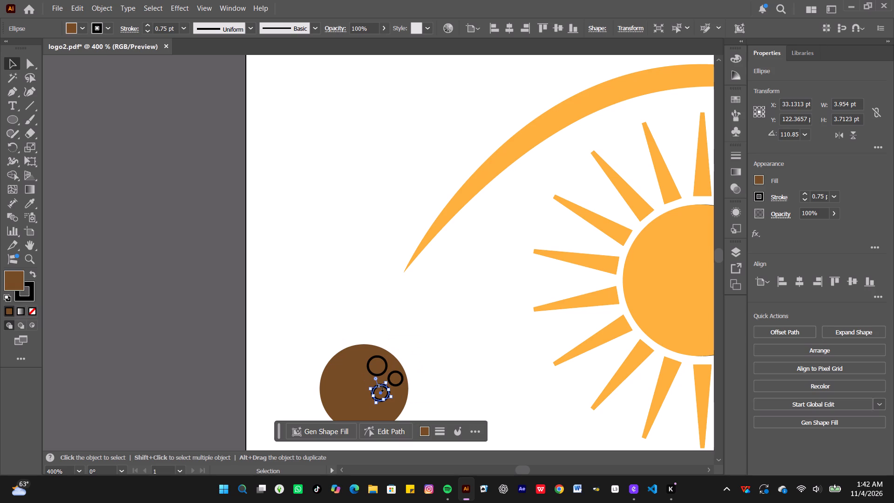
key(ctrl+minus)
key(ctrl+minus)
key(ctrl+minus)
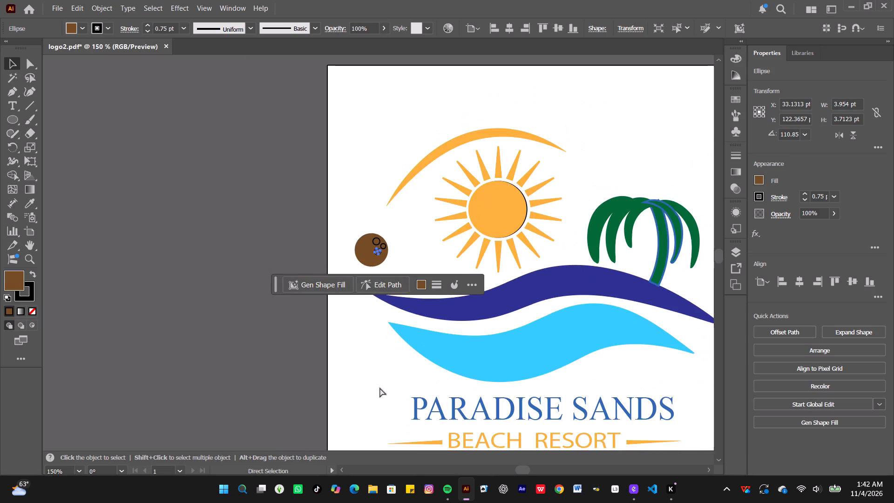
Group the large brown circle with its three small outlined spots into one coconut object.
key(ctrl+minus)
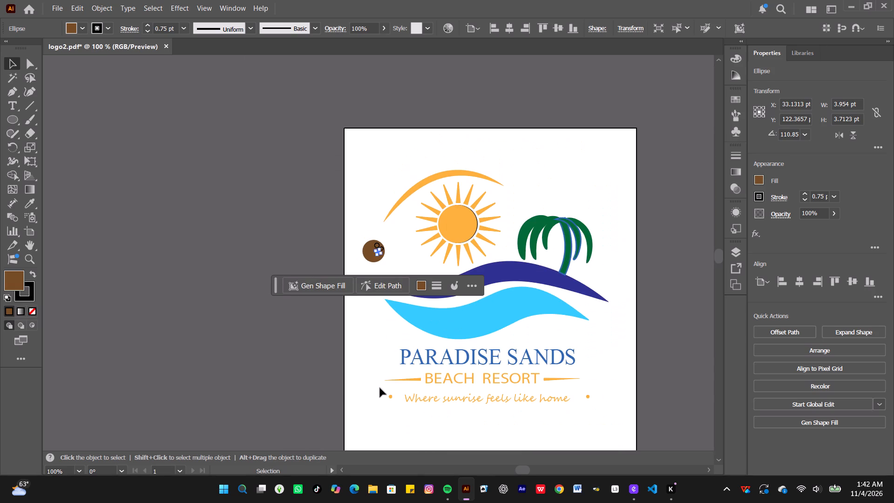
click(371, 229)
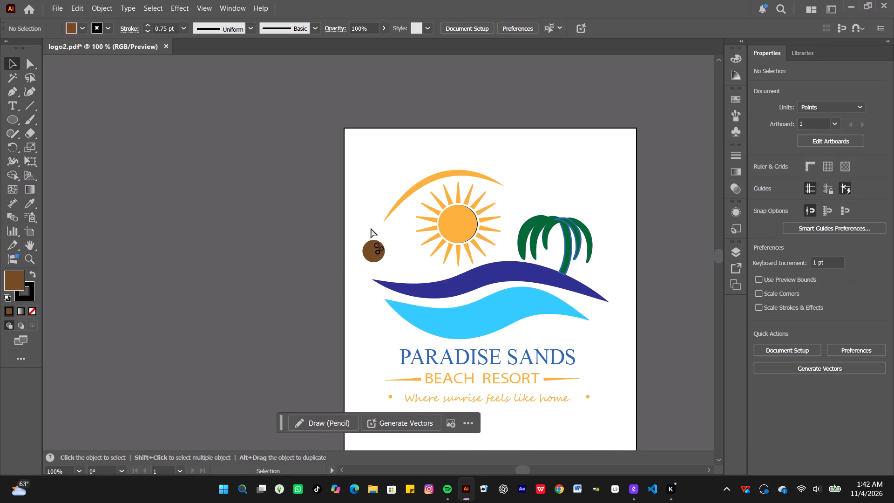
key(ctrl+equal)
key(ctrl+equal)
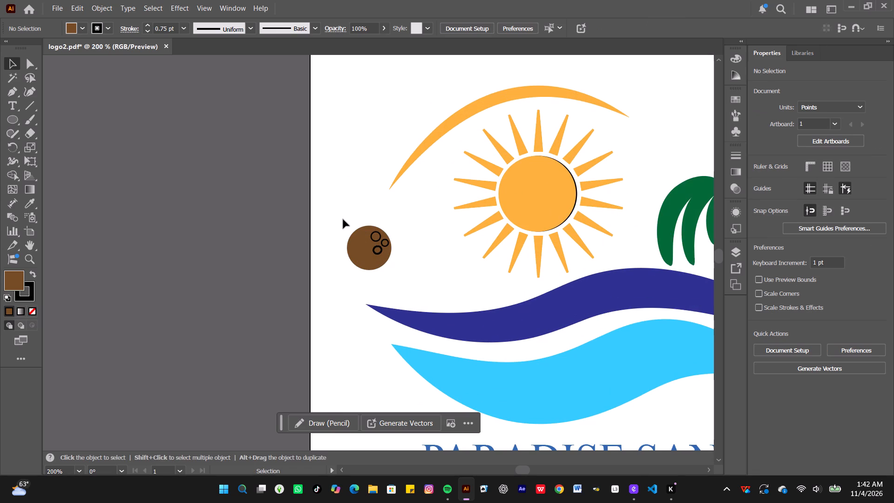
click(34, 62)
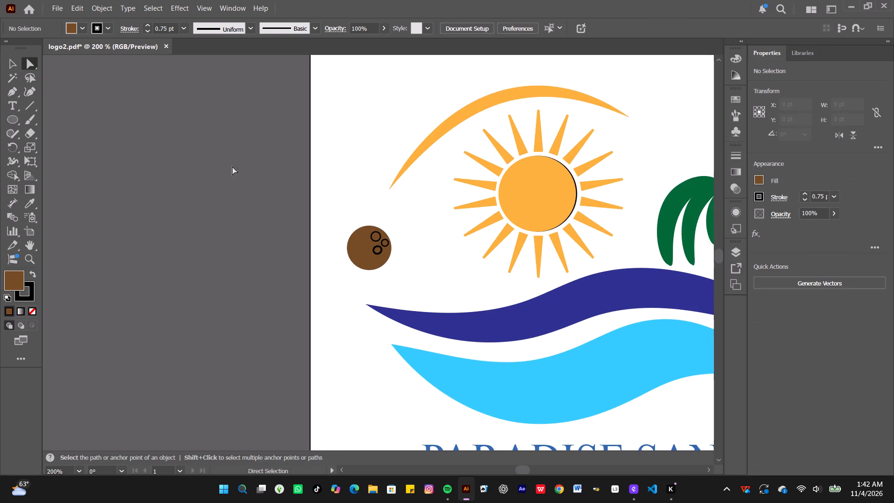
drag(349, 207, 420, 299)
drag(420, 299, 421, 297)
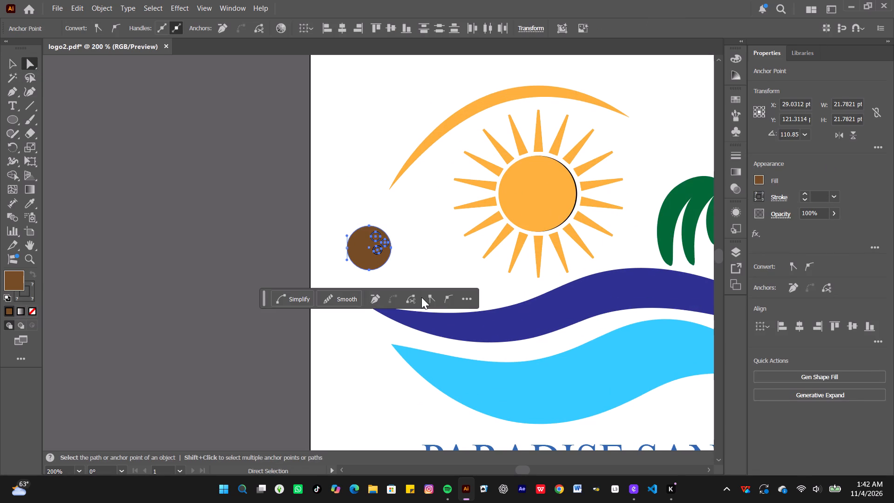
right_click(408, 265)
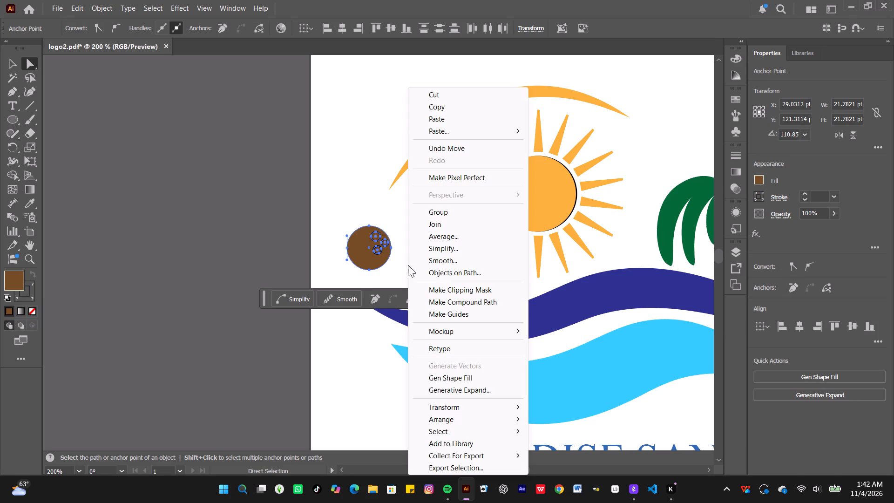
click(434, 214)
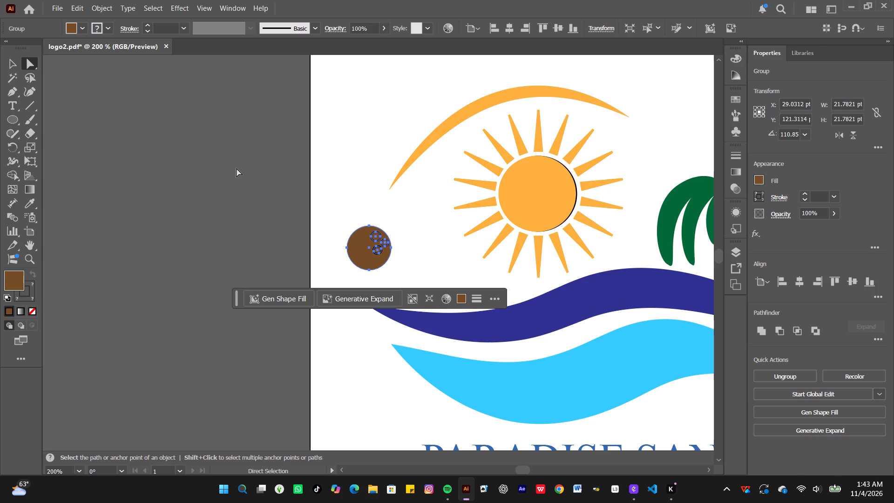
Shrink the coconut group to about 17.3 by 17.3 pt, reducing its height first and its width second.
click(10, 68)
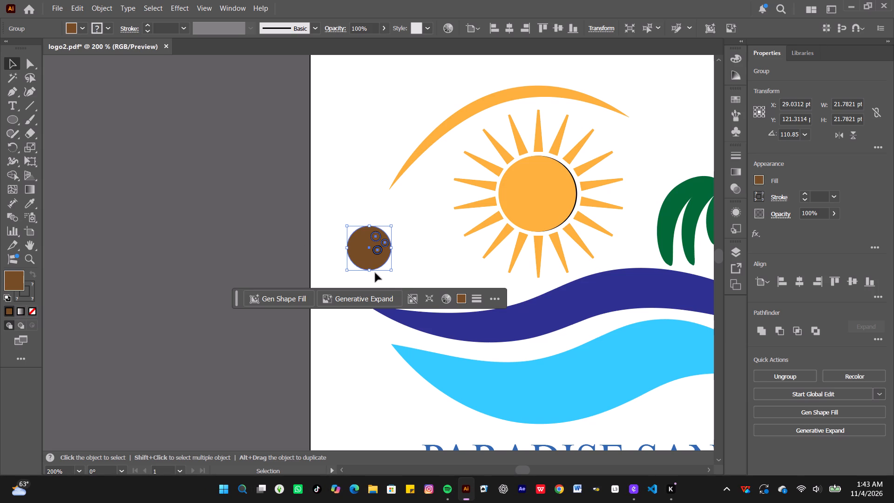
drag(371, 270, 376, 261)
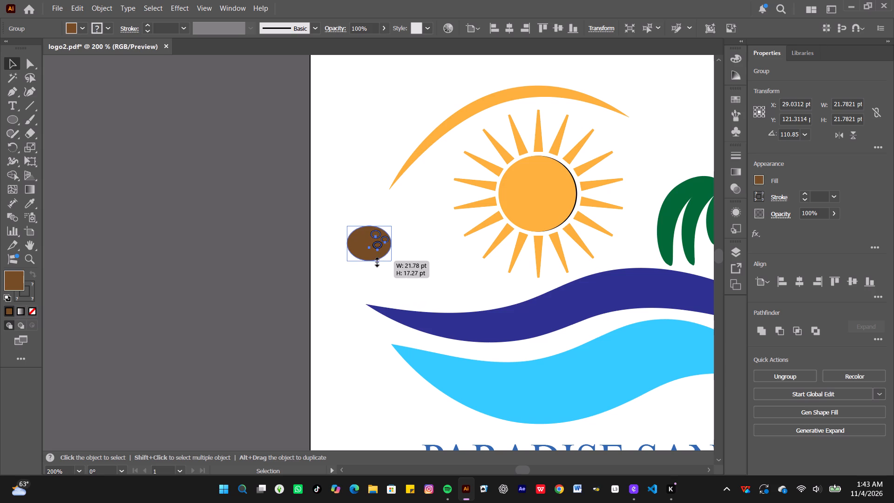
drag(376, 261, 376, 260)
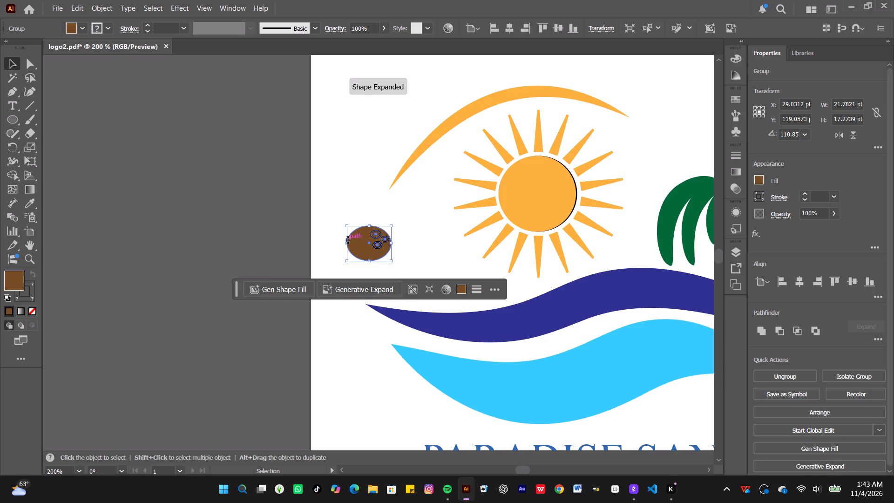
drag(346, 241, 352, 242)
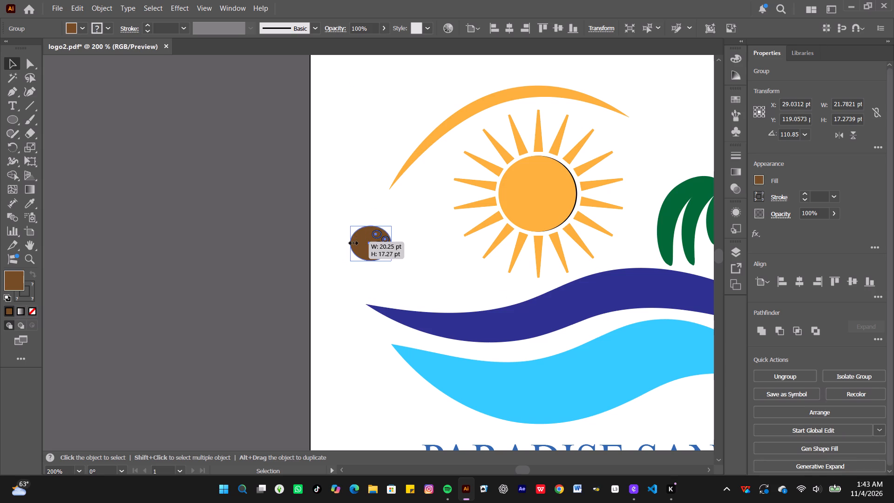
drag(352, 242, 356, 243)
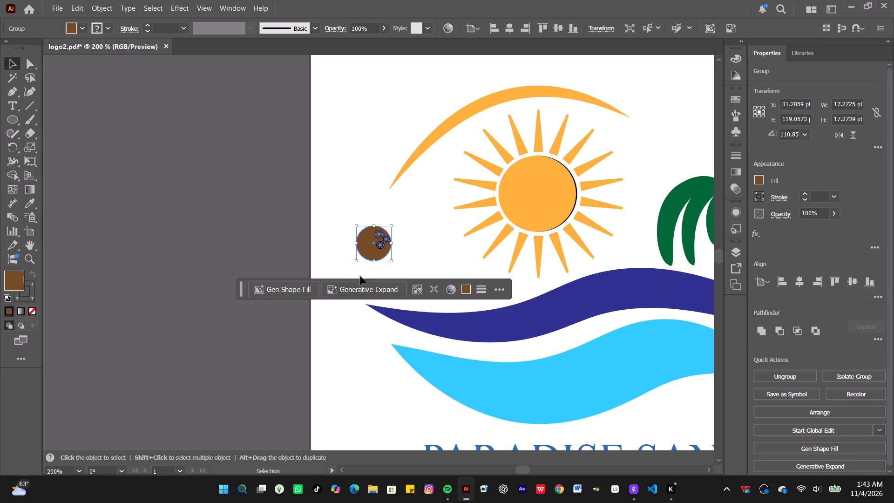
click(344, 251)
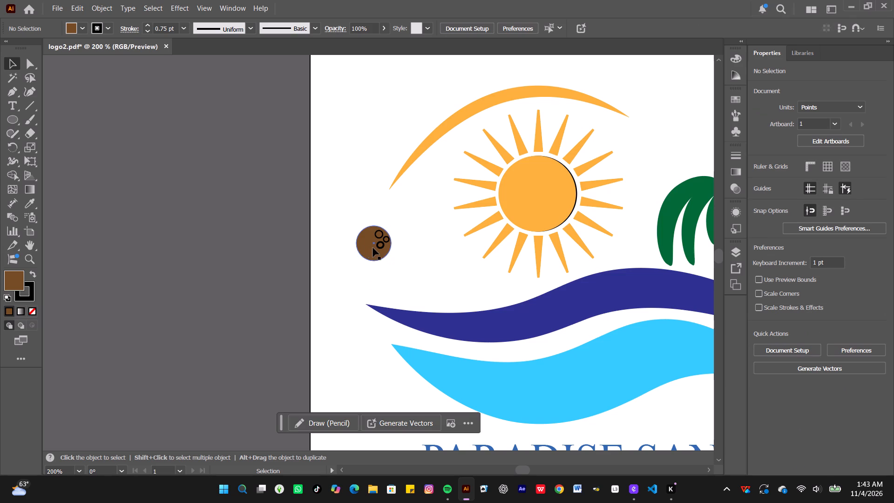
Try the coconut group below the palm's outer frond, and bring it back beside the sun, slightly above its starting spot.
drag(373, 248, 672, 279)
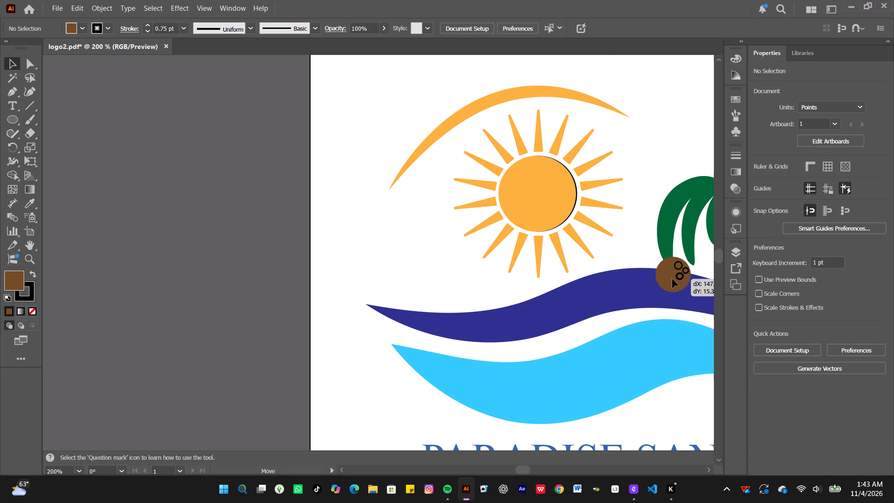
drag(672, 279, 367, 239)
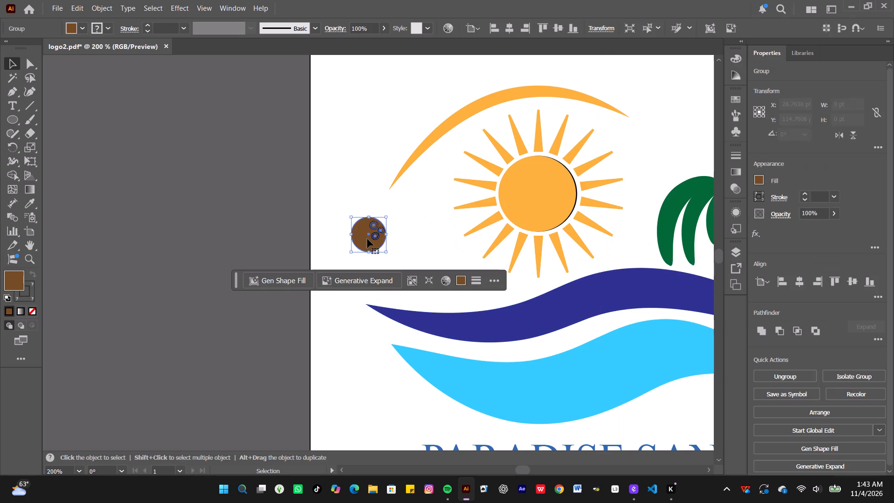
Narrow the coconut group horizontally from its outer side into an upright oval.
drag(350, 235, 362, 242)
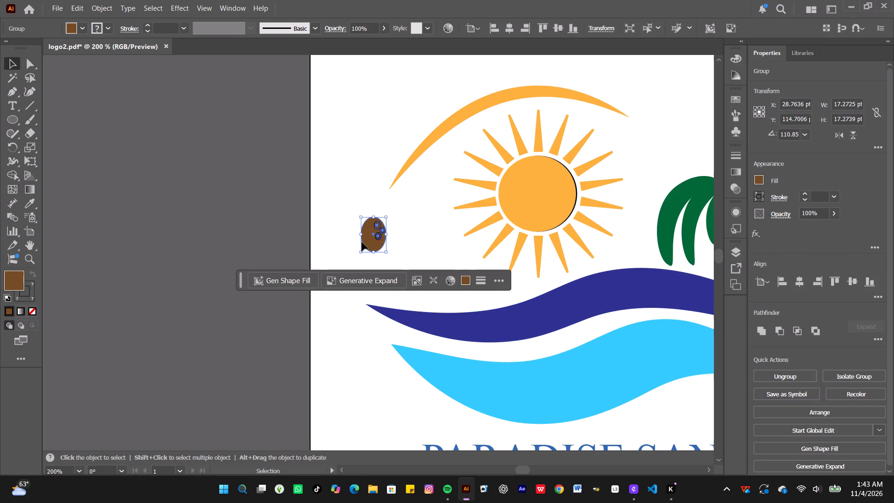
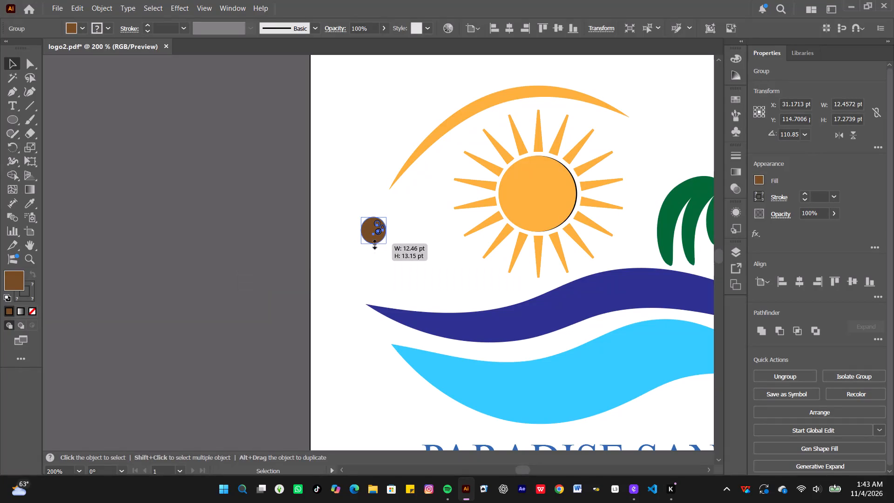
Try the coconut group at the base of the palm trunk, and park it in the blank area above the palm.
click(352, 183)
scroll(473, 254, left, 4)
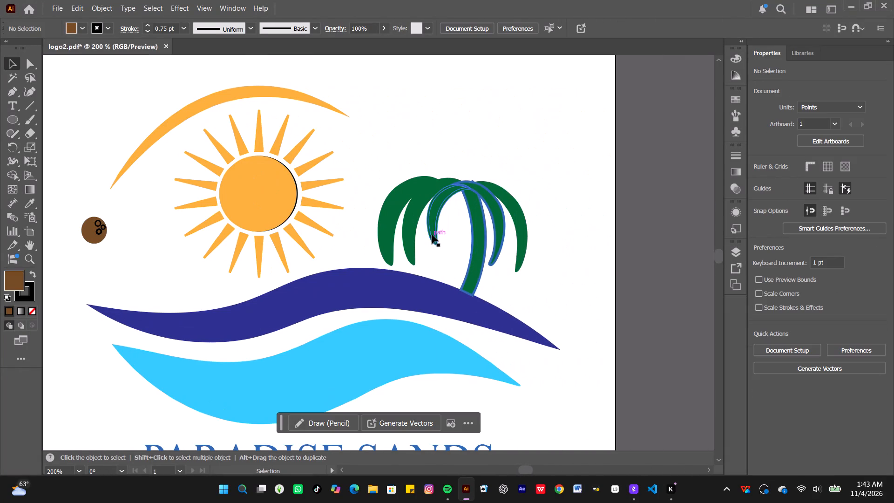
drag(97, 229, 355, 291)
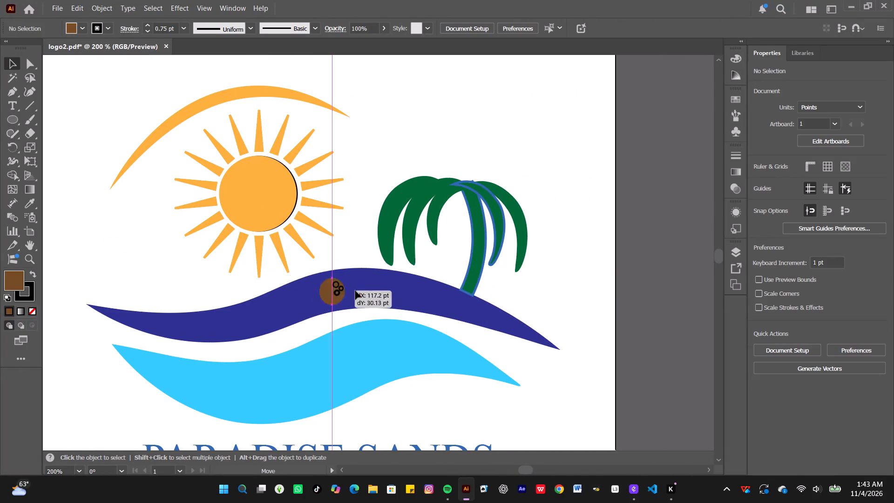
drag(355, 291, 451, 268)
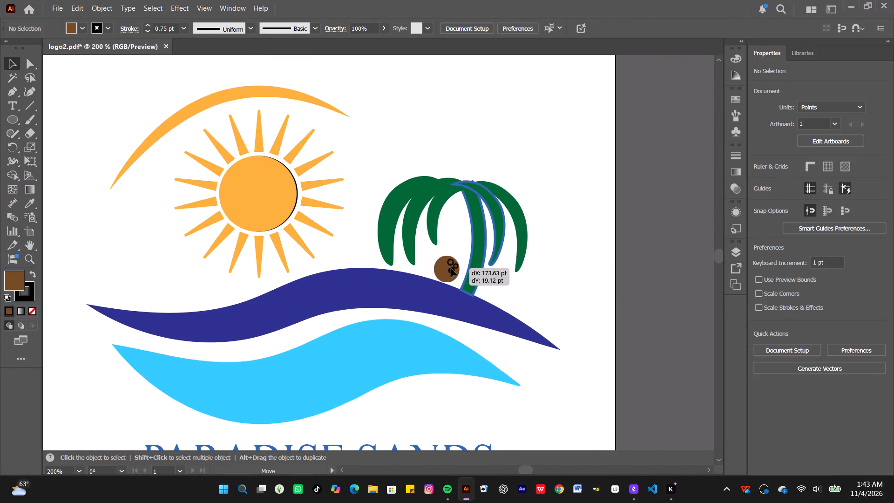
drag(451, 268, 452, 270)
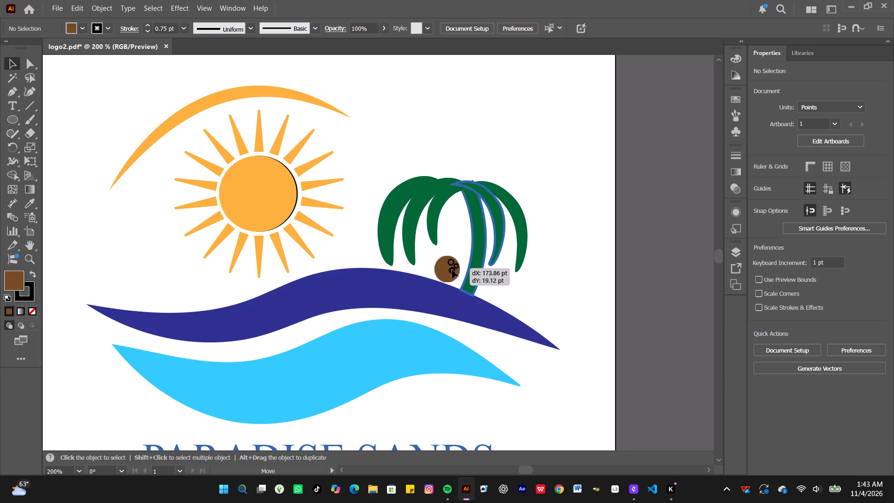
drag(452, 270, 410, 129)
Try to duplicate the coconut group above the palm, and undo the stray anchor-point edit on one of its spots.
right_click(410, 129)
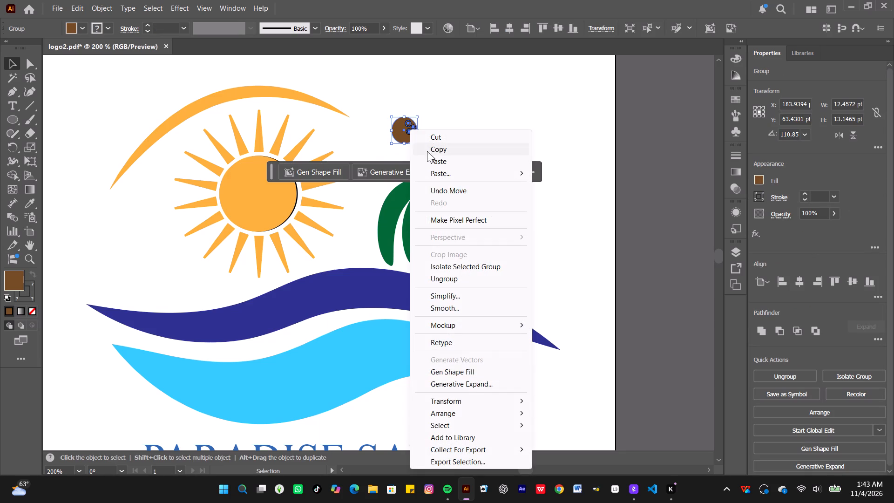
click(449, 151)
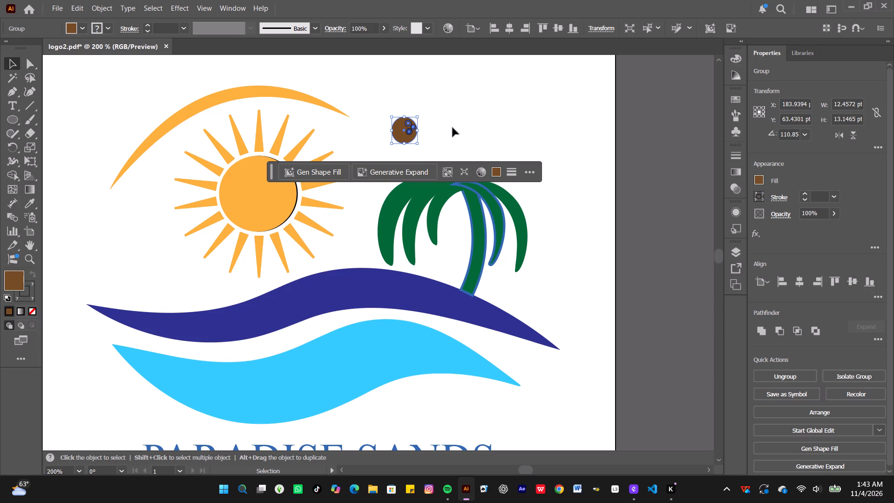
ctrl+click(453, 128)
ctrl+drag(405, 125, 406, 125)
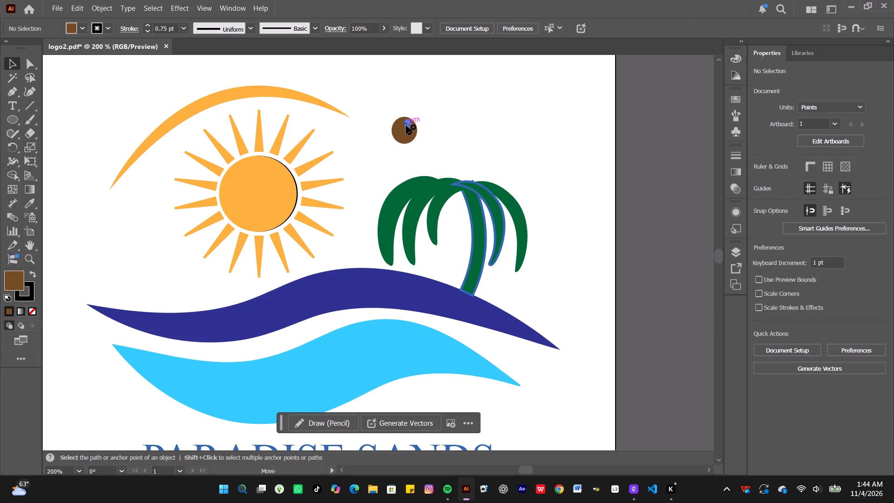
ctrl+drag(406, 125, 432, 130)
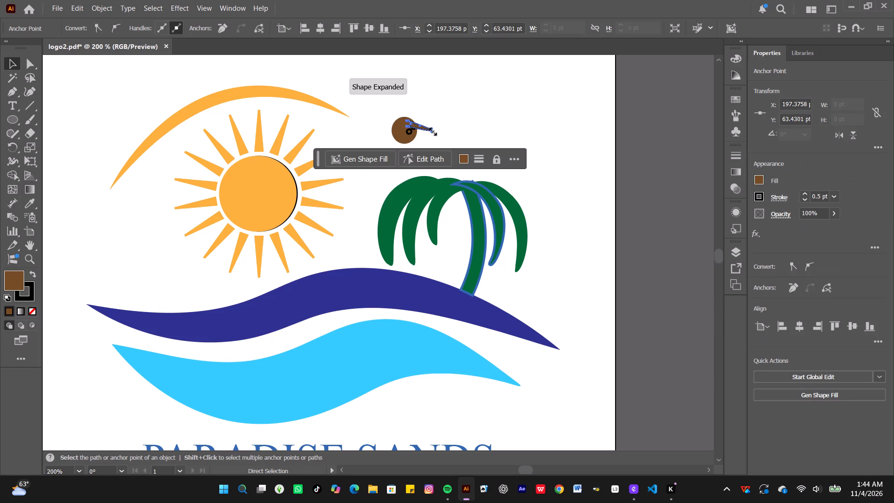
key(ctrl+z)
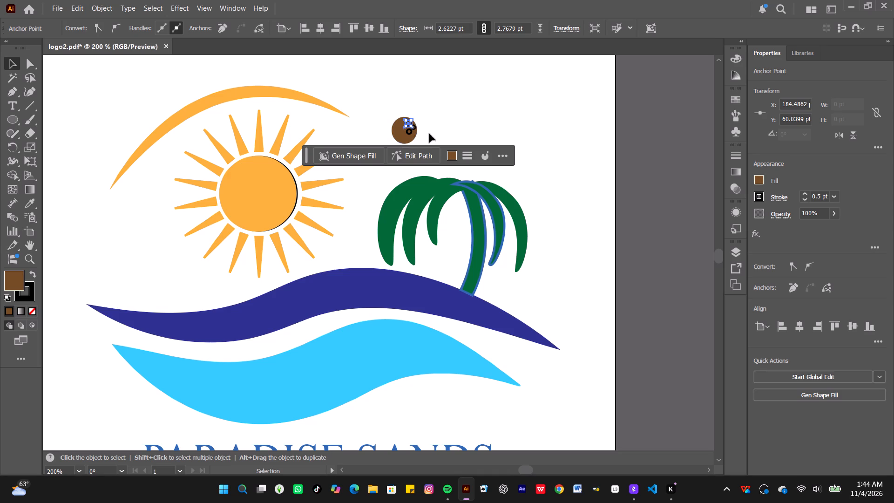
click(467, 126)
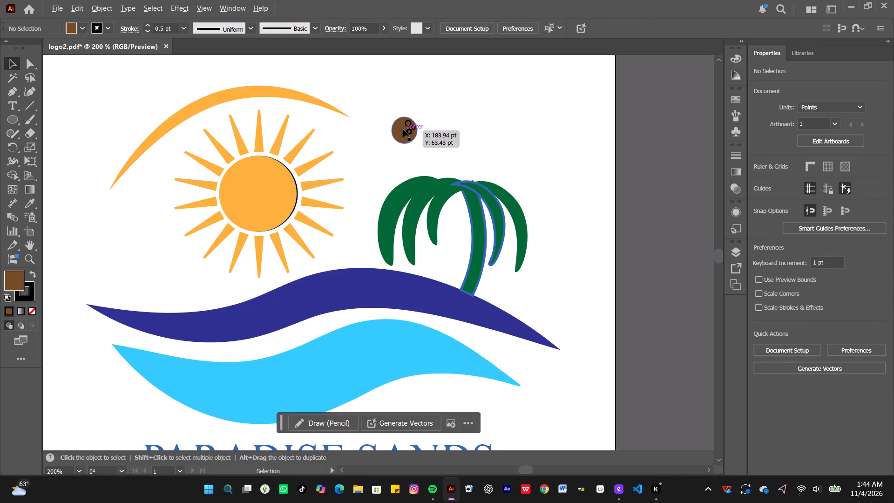
Duplicate the coconut group twice above the palm, placing one copy beside the original and the other above that copy.
alt+drag(403, 129, 439, 137)
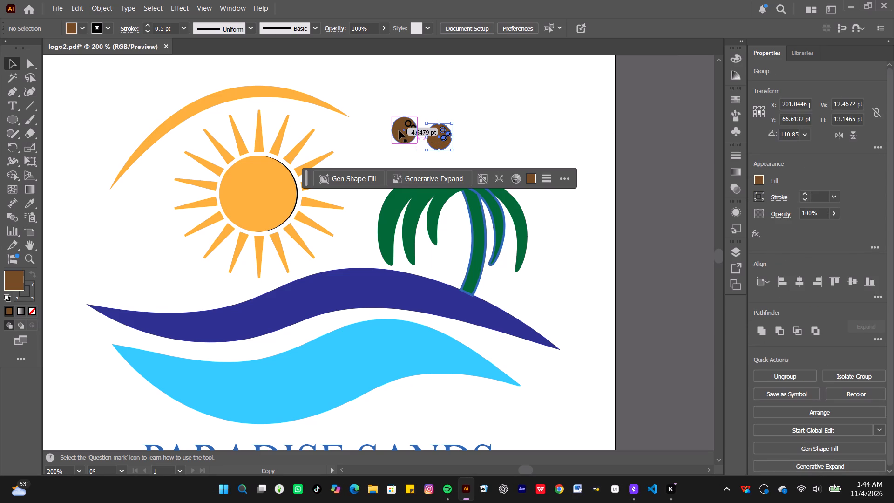
alt+drag(399, 130, 440, 105)
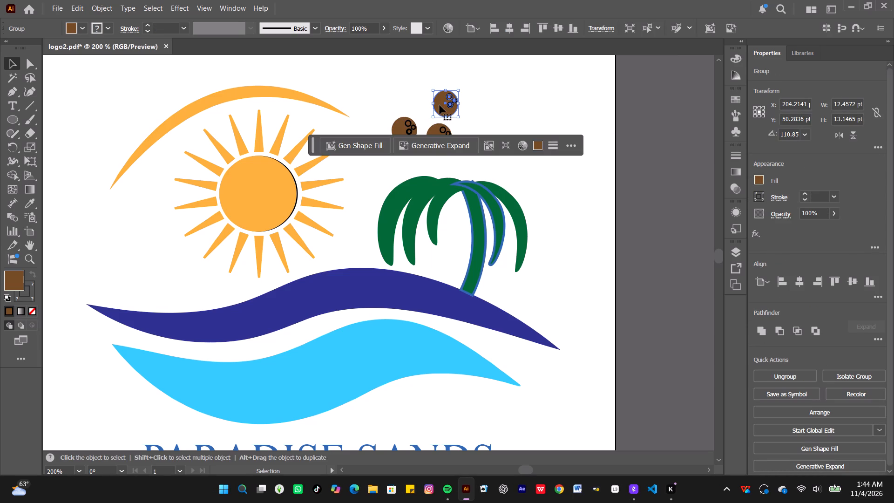
click(541, 166)
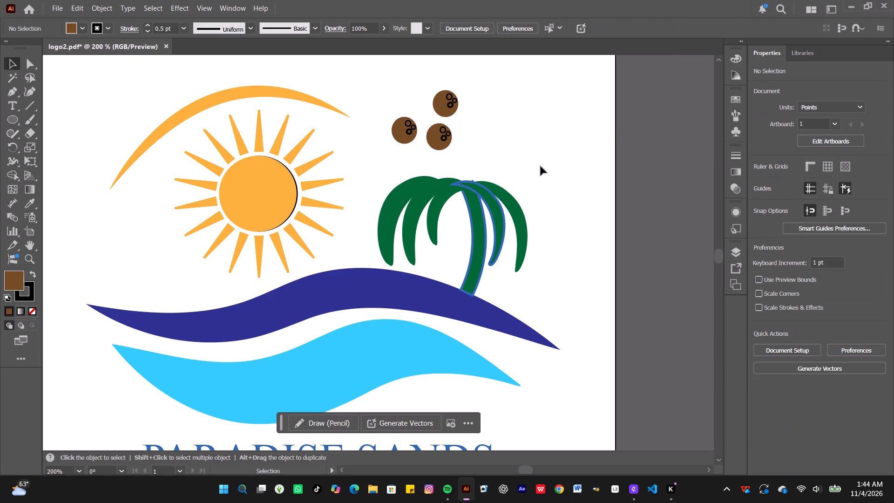
Move the lower coconut copy onto the dark blue wave, just beside the trunk base on the side away from the sun.
drag(448, 137, 447, 176)
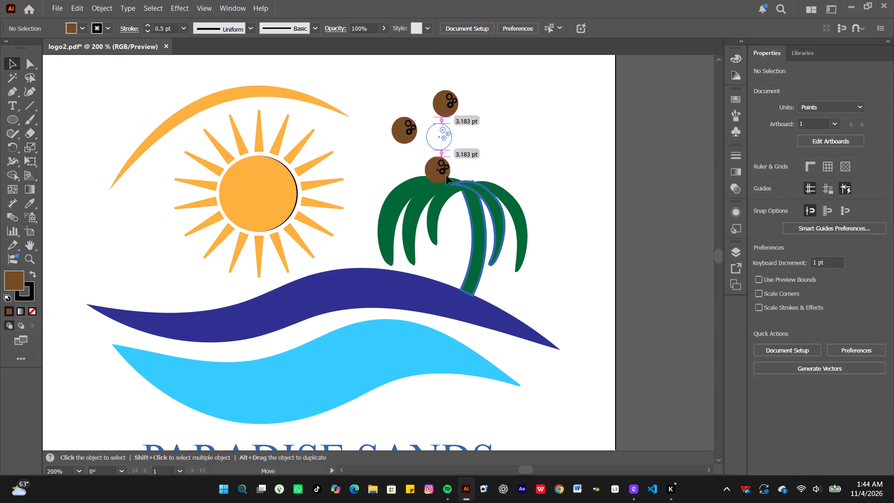
drag(447, 176, 456, 338)
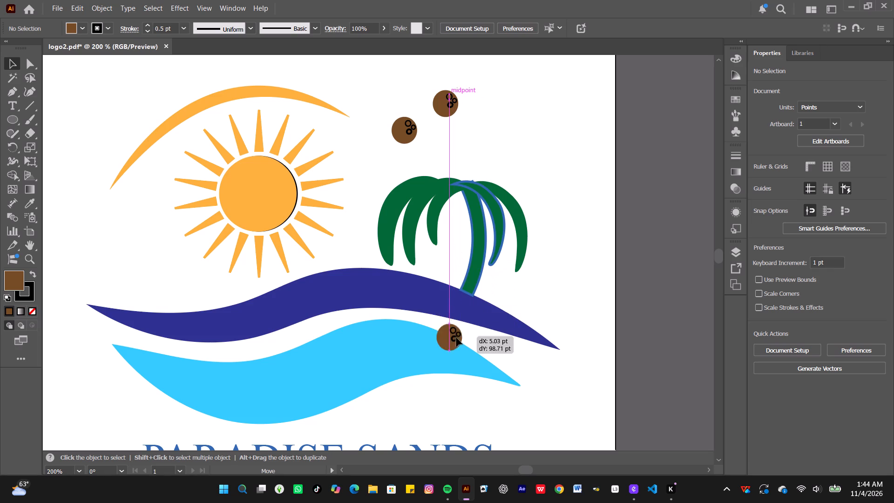
drag(456, 338, 460, 269)
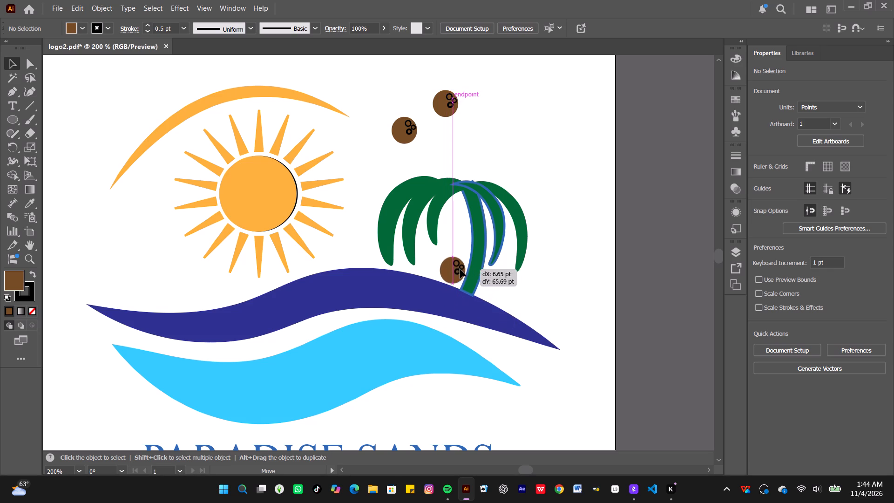
drag(460, 269, 461, 269)
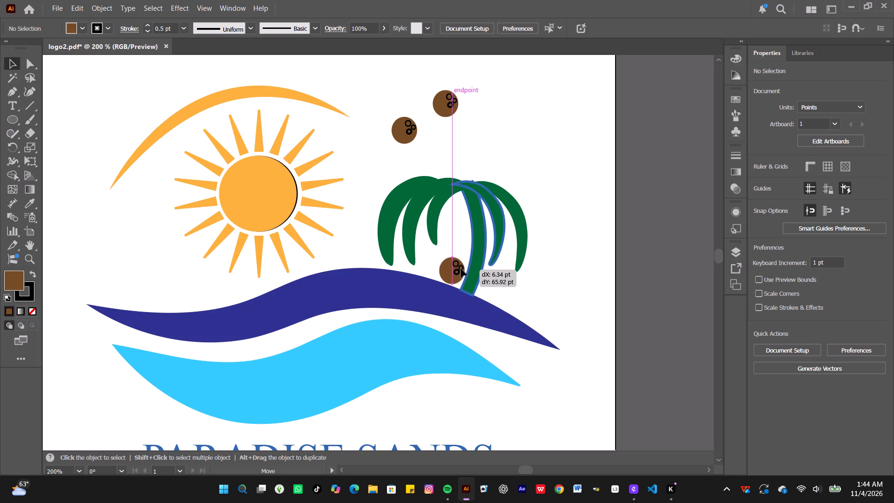
drag(461, 269, 504, 288)
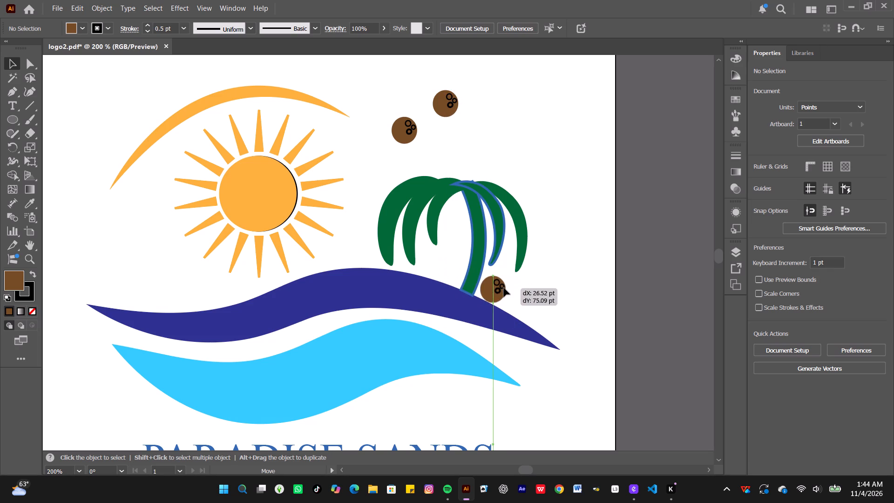
drag(504, 288, 505, 289)
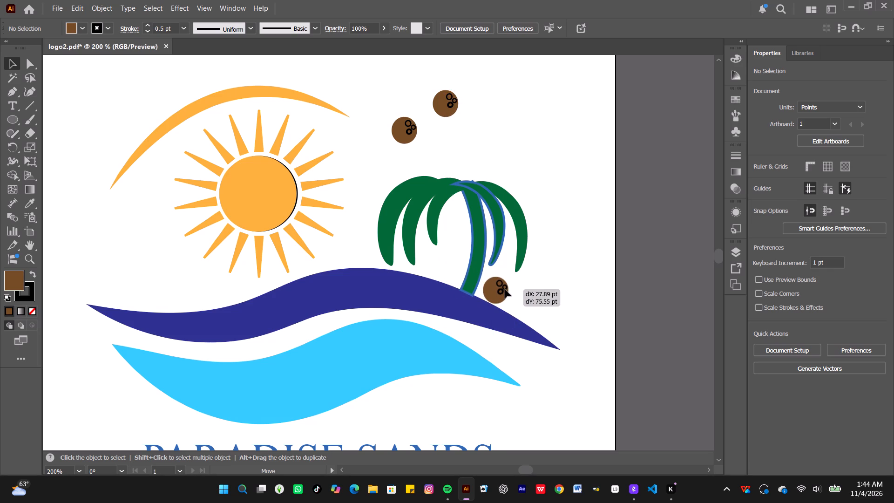
drag(505, 289, 505, 291)
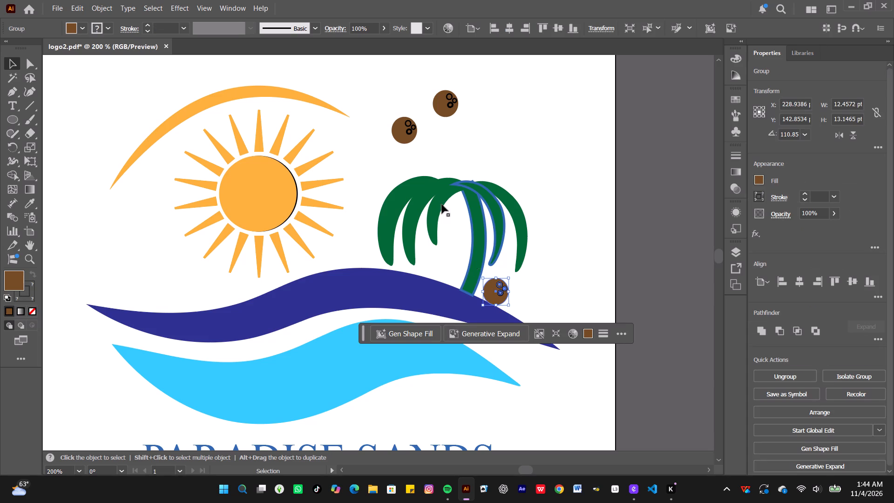
Shrink the original coconut above the palm to about 7.7 by 8 pt, reducing its height first and its width second.
click(396, 135)
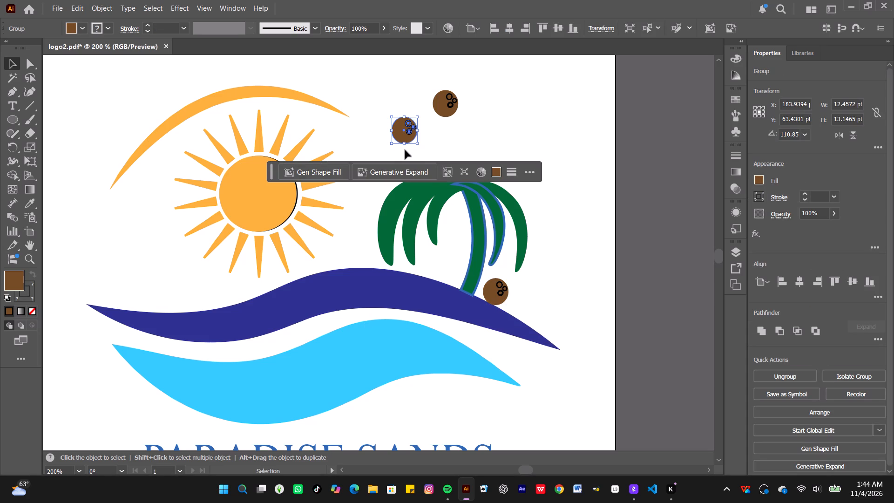
drag(406, 142, 406, 137)
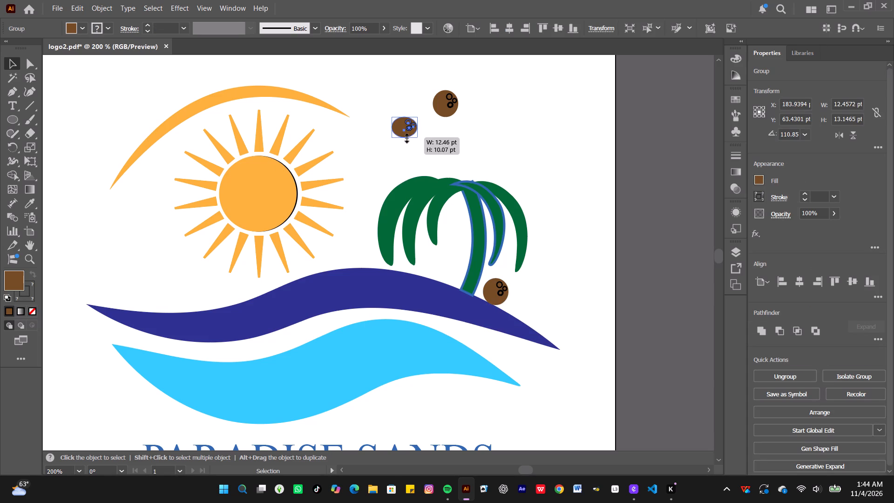
drag(406, 137, 406, 133)
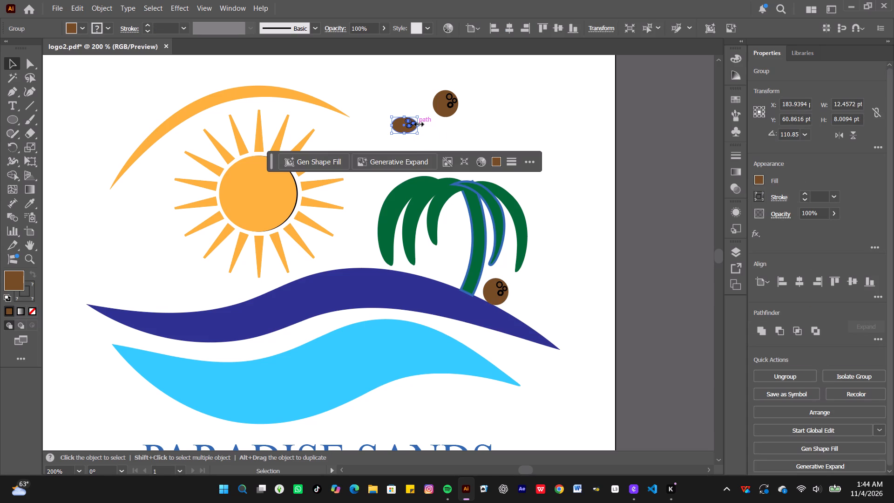
drag(418, 123, 407, 123)
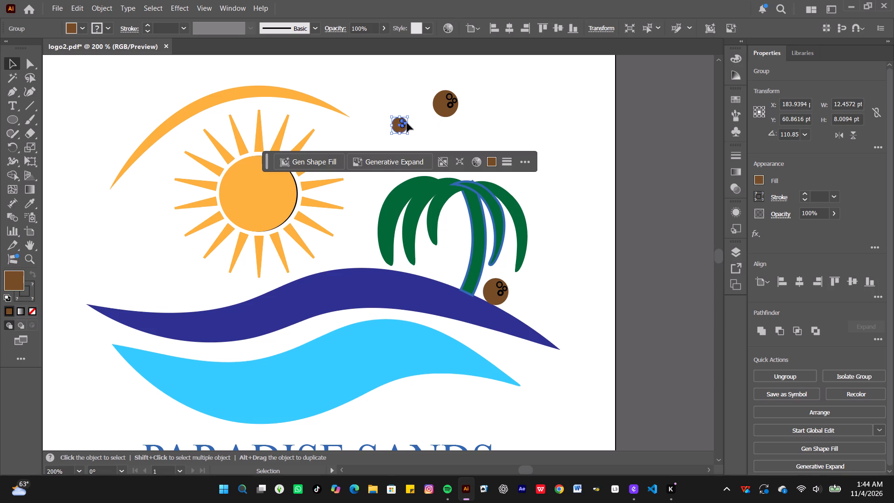
Place the small coconut on the dark blue wave's crest, against the sun-facing side of the palm trunk's base.
drag(398, 122, 460, 262)
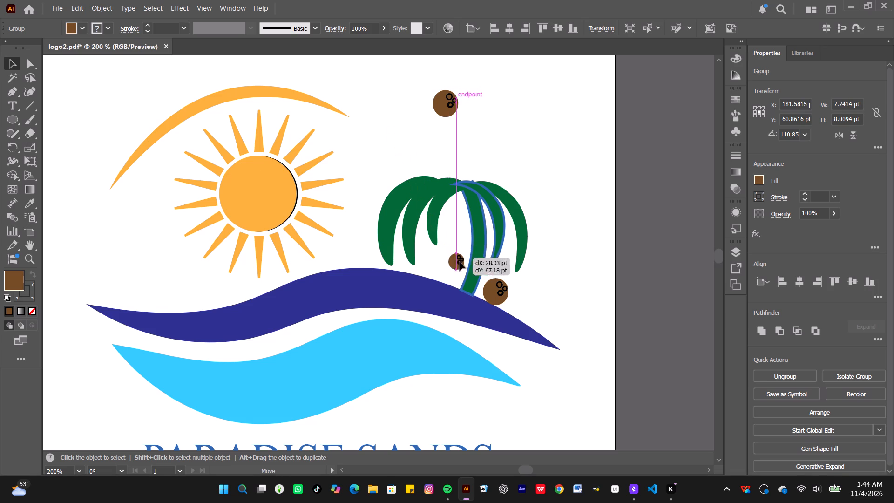
drag(460, 262, 491, 347)
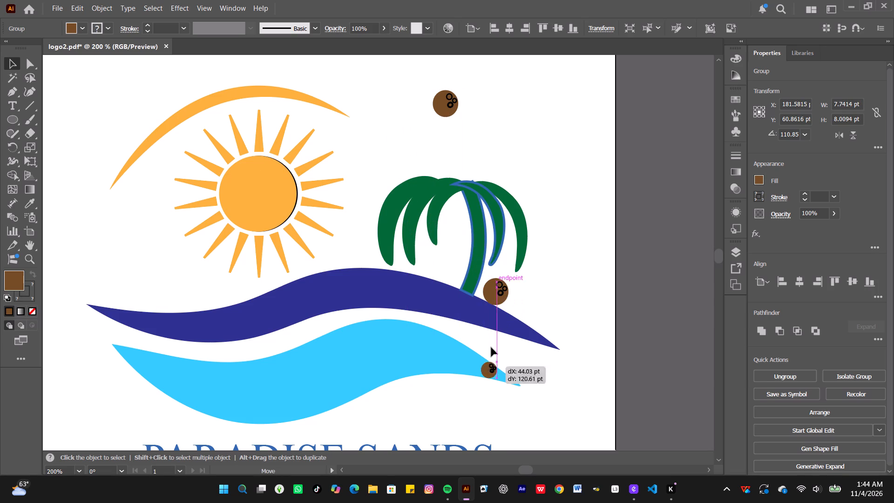
drag(491, 347, 452, 275)
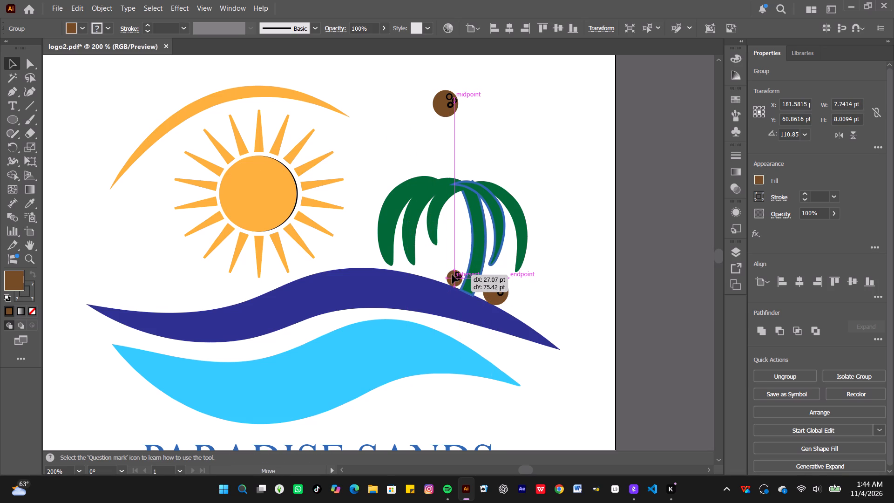
drag(452, 275, 452, 274)
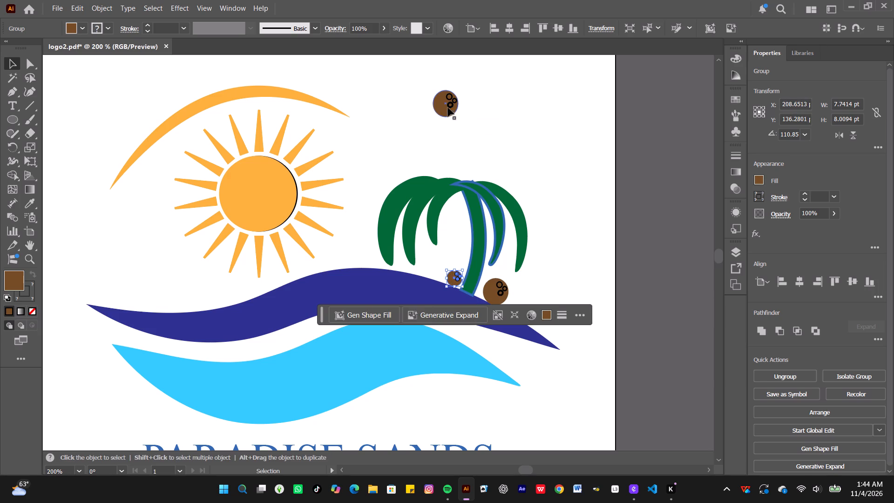
Move the remaining large coconut onto the dark blue wave beside the small one, under the palm's sun-facing fronds.
click(448, 104)
drag(448, 104, 448, 224)
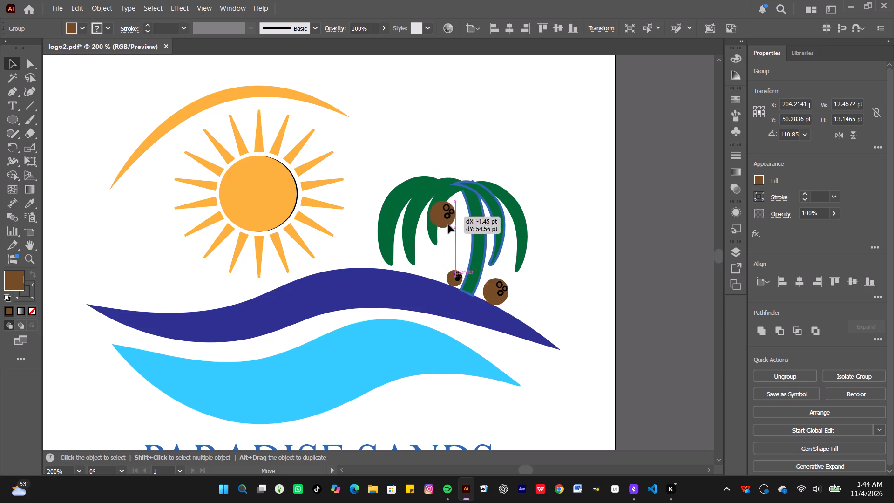
drag(448, 224, 463, 259)
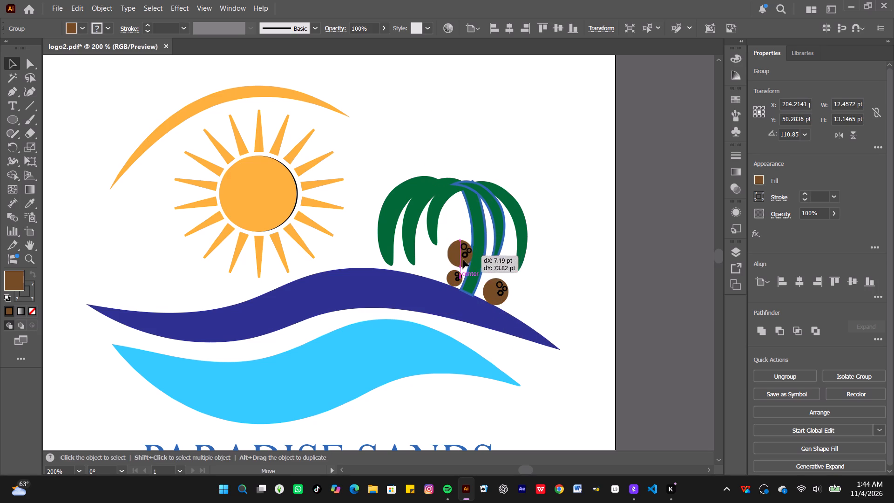
drag(463, 259, 434, 270)
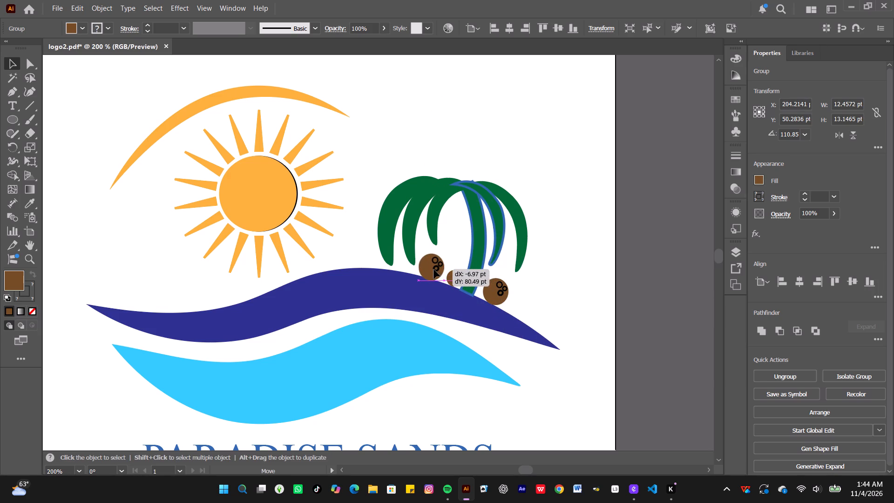
drag(434, 270, 437, 268)
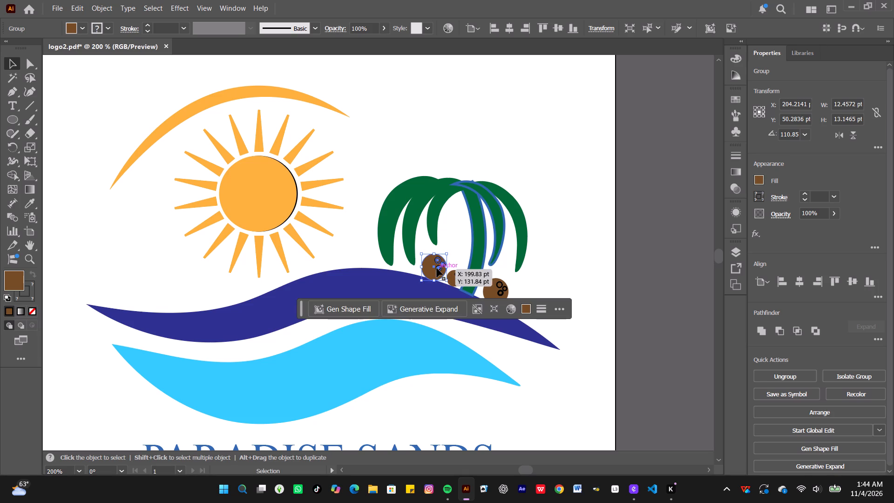
click(486, 145)
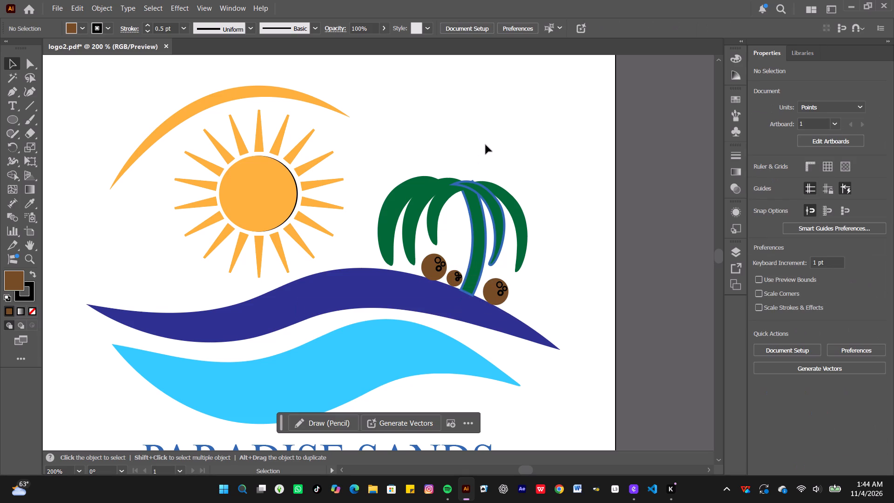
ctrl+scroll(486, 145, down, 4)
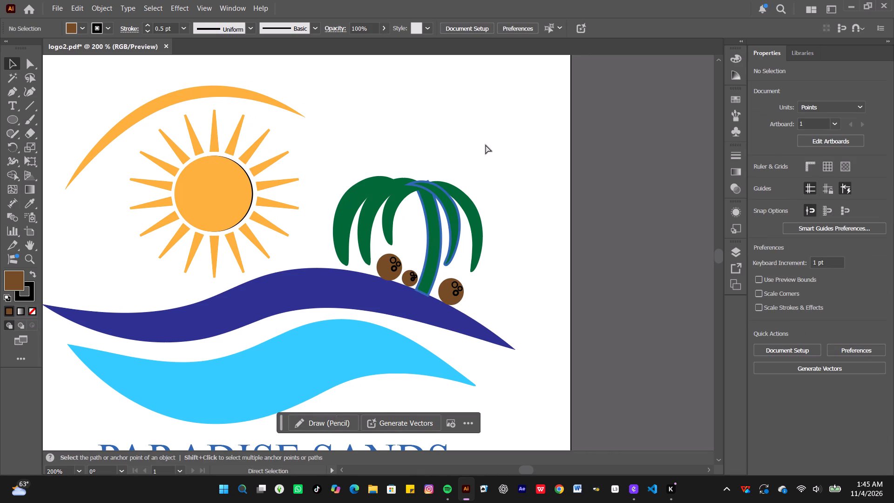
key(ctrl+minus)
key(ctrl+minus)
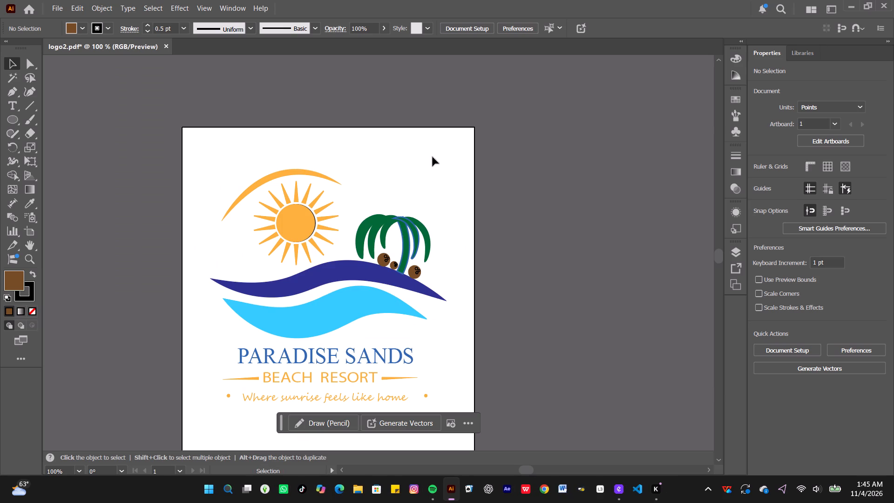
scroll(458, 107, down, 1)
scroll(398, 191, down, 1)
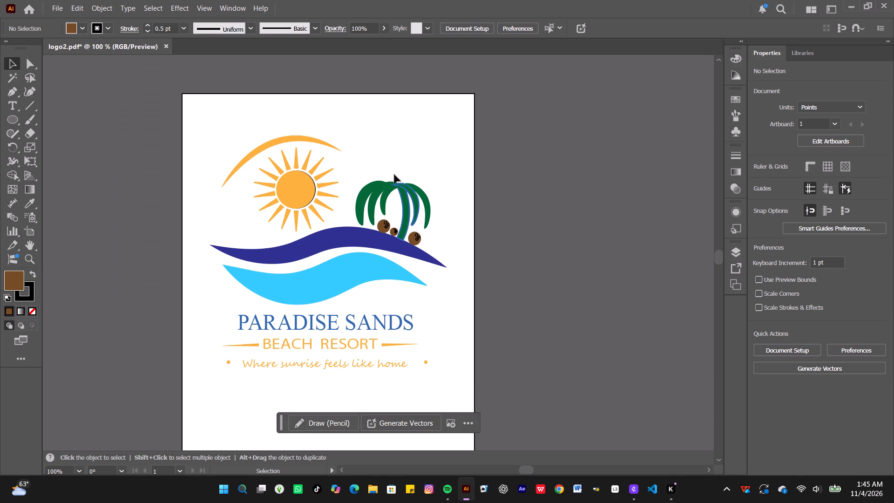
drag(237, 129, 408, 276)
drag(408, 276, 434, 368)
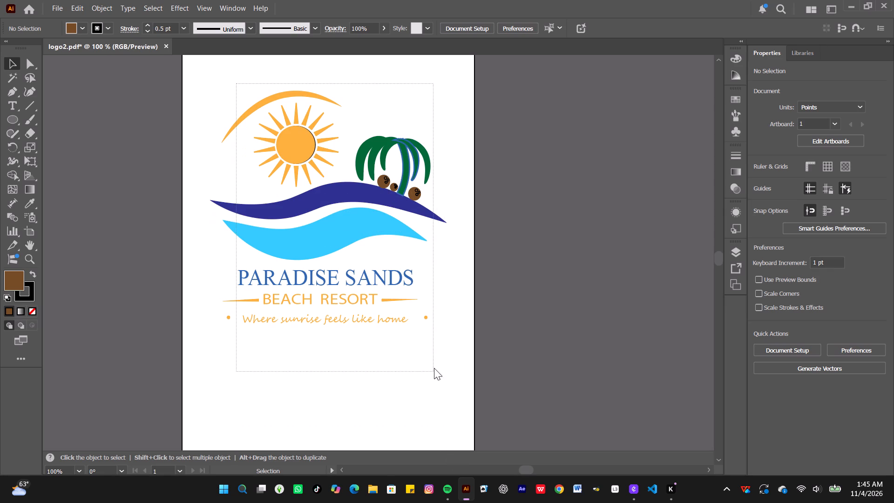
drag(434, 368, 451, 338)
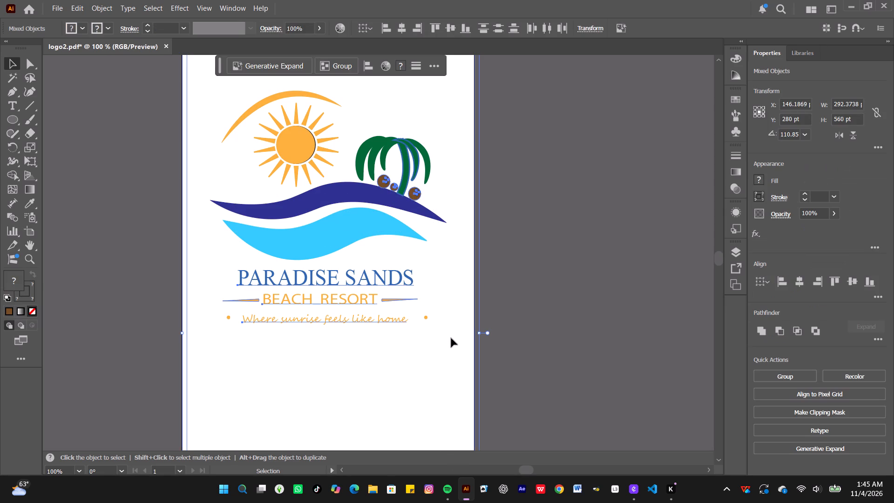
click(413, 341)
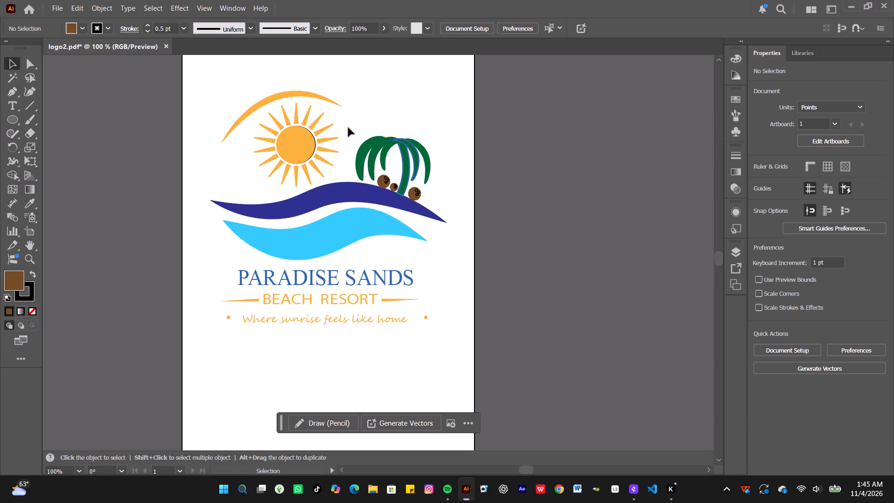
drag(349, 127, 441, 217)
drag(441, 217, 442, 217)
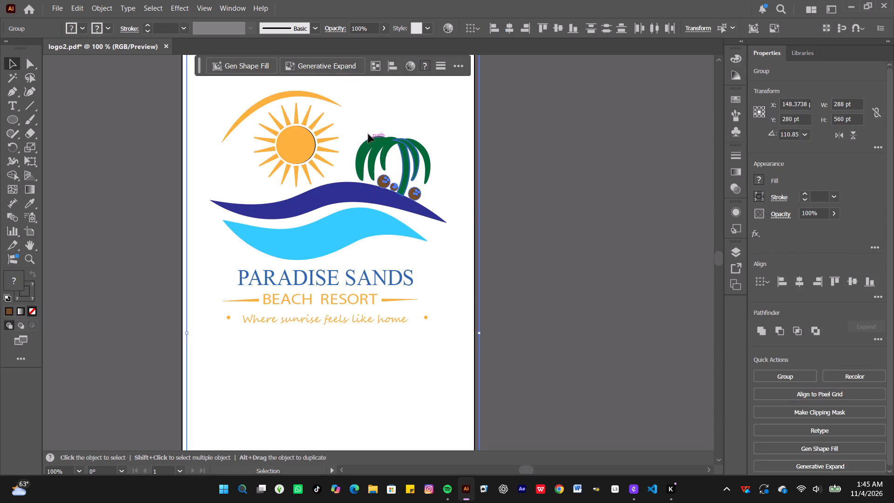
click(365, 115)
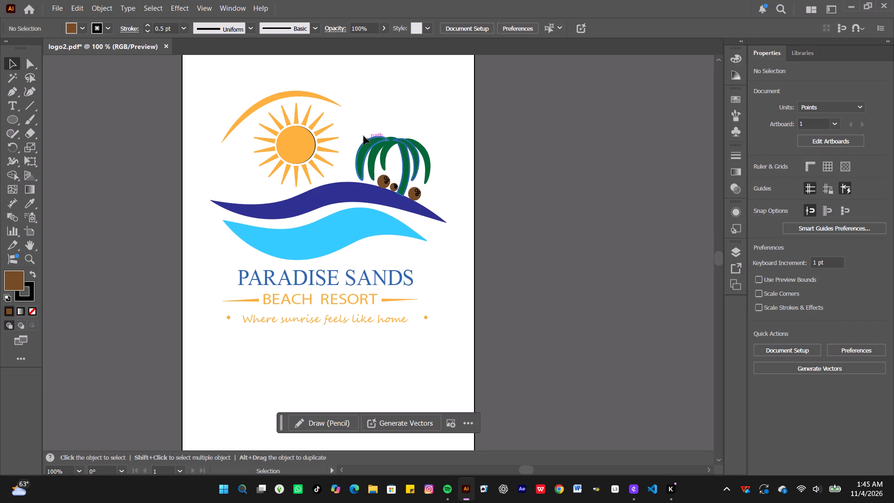
Group the palm tree and the three coconuts around its trunk base.
drag(350, 129, 417, 195)
drag(417, 195, 431, 187)
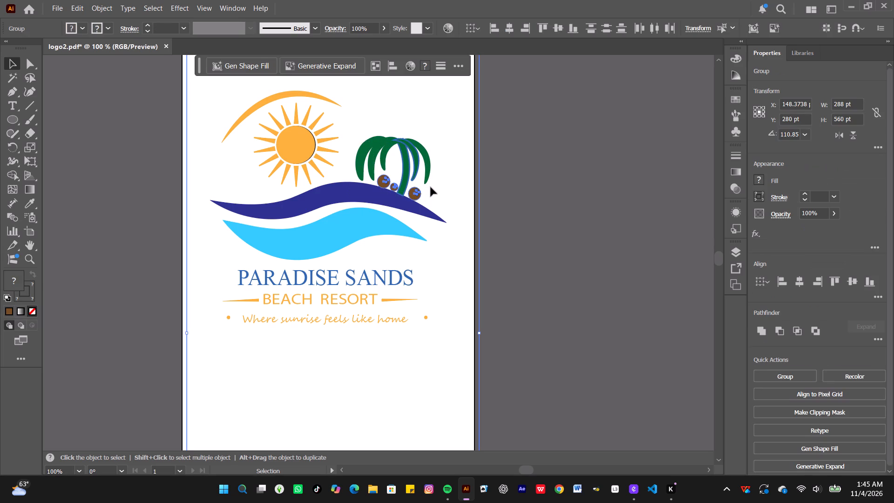
right_click(431, 187)
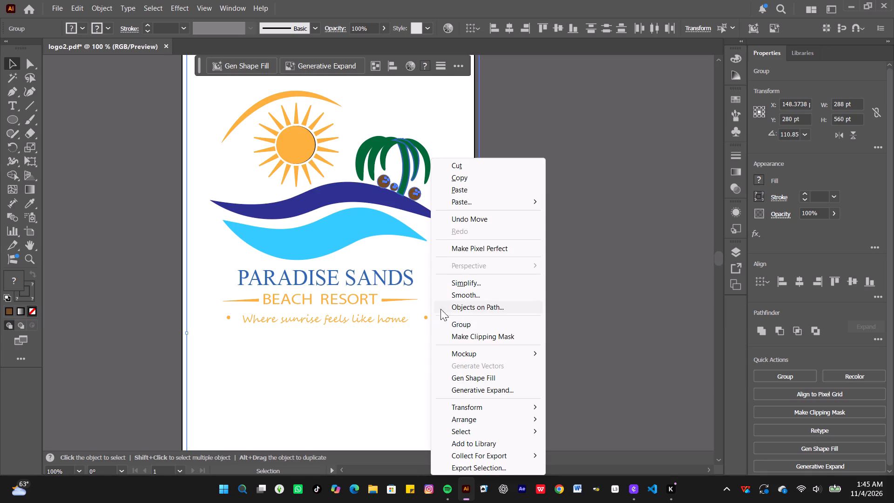
click(464, 320)
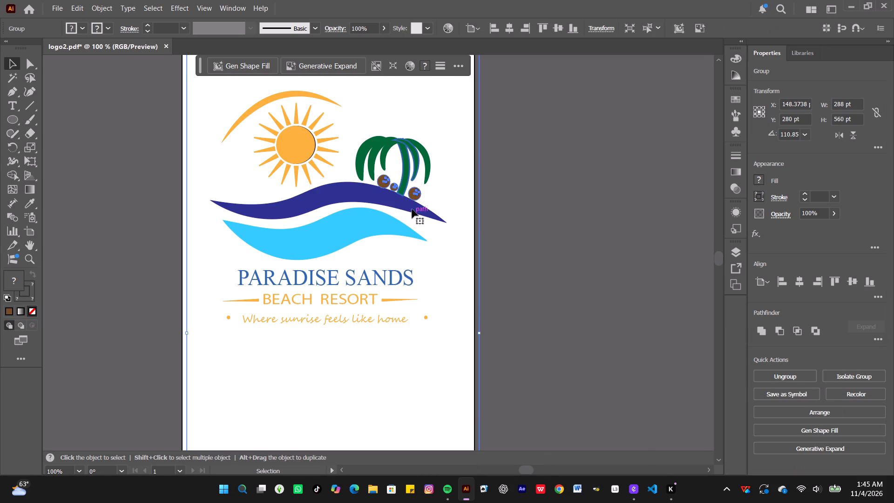
Move the palm tree and its coconuts together as one group.
click(407, 178)
click(31, 58)
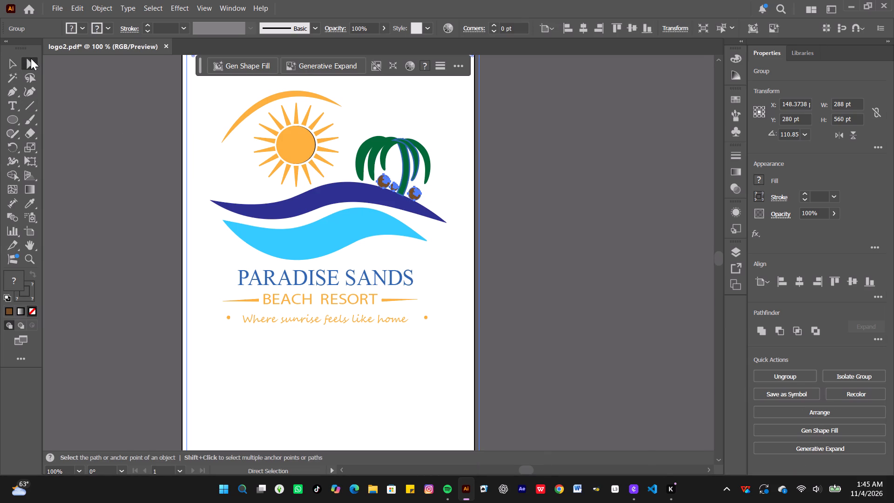
click(8, 63)
click(352, 173)
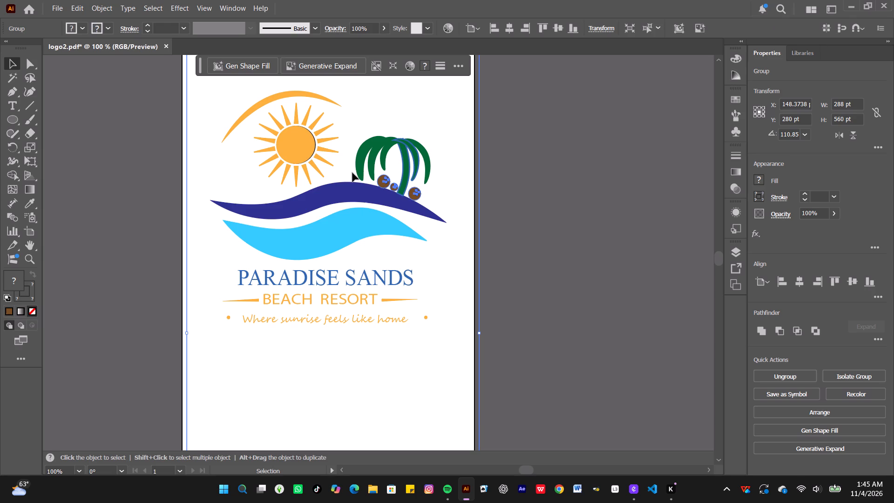
click(381, 157)
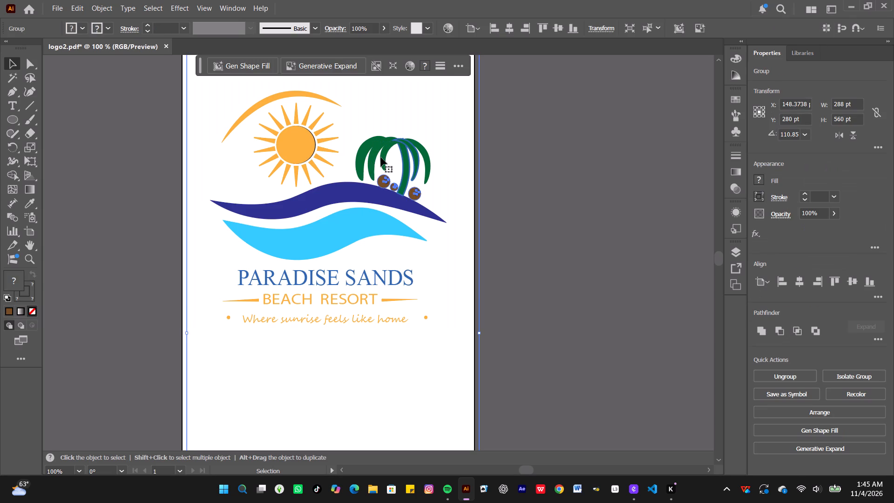
click(381, 157)
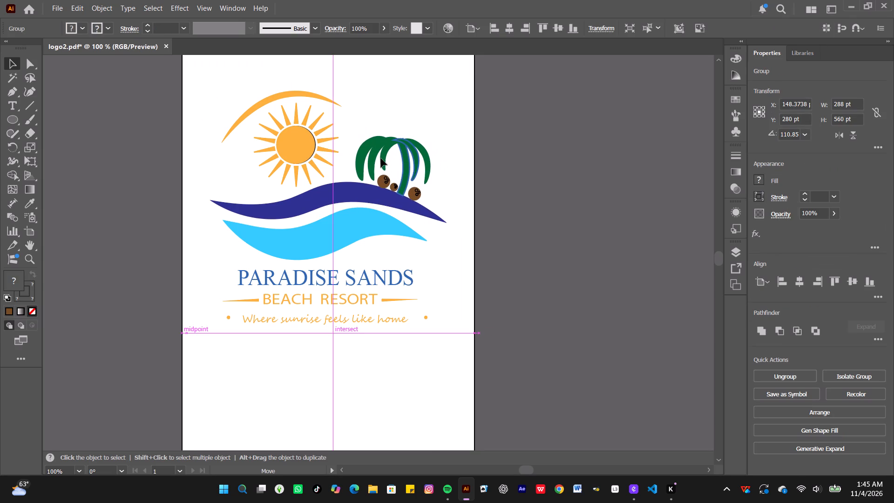
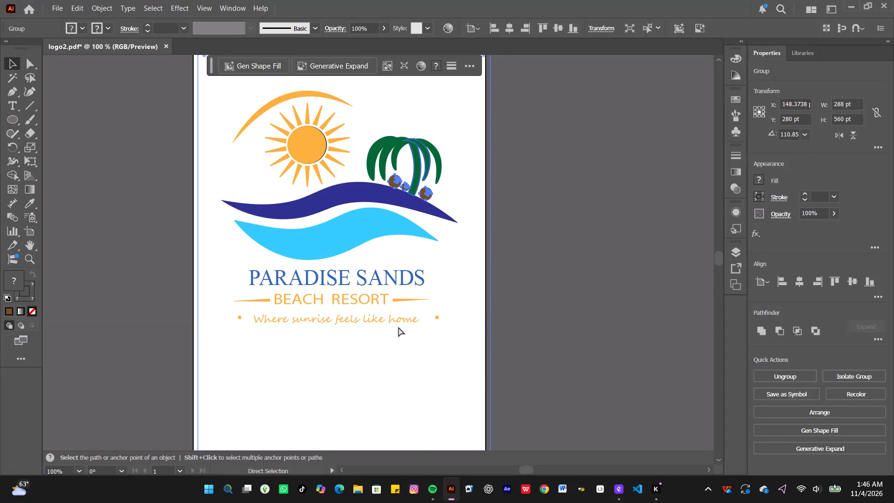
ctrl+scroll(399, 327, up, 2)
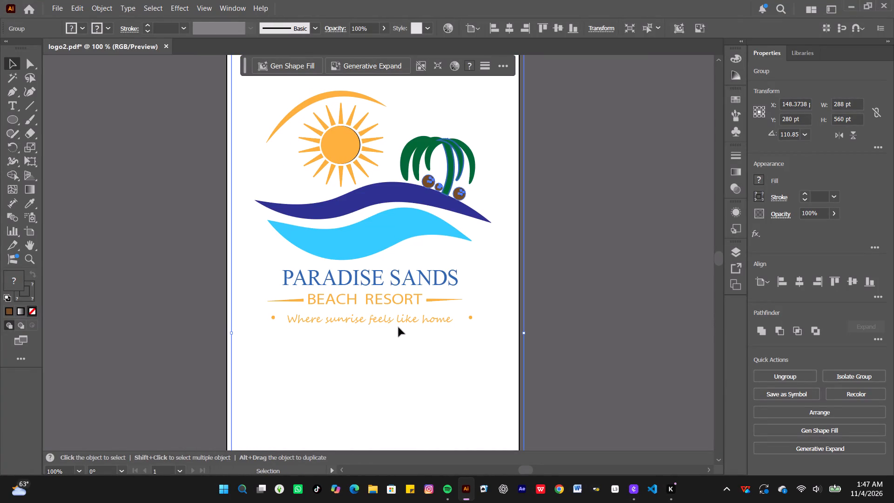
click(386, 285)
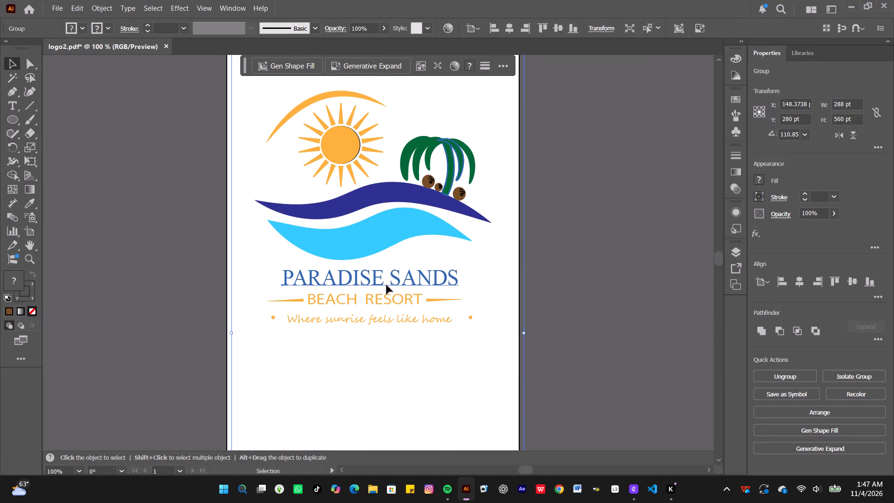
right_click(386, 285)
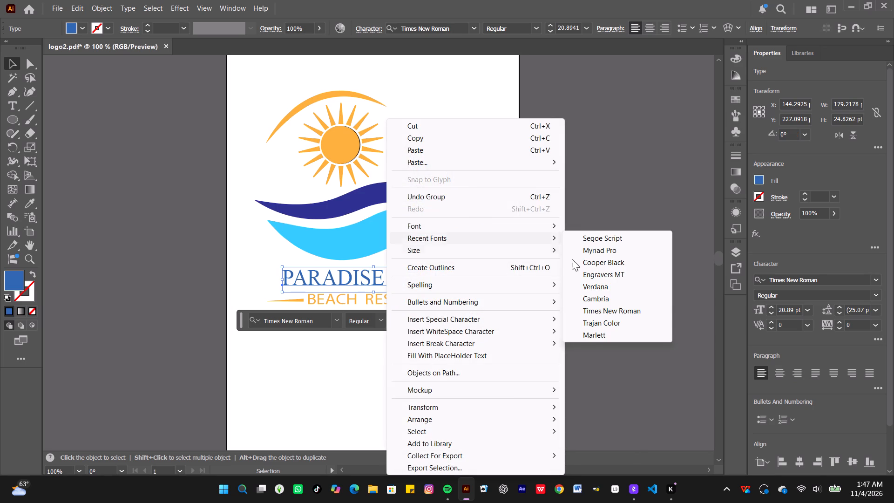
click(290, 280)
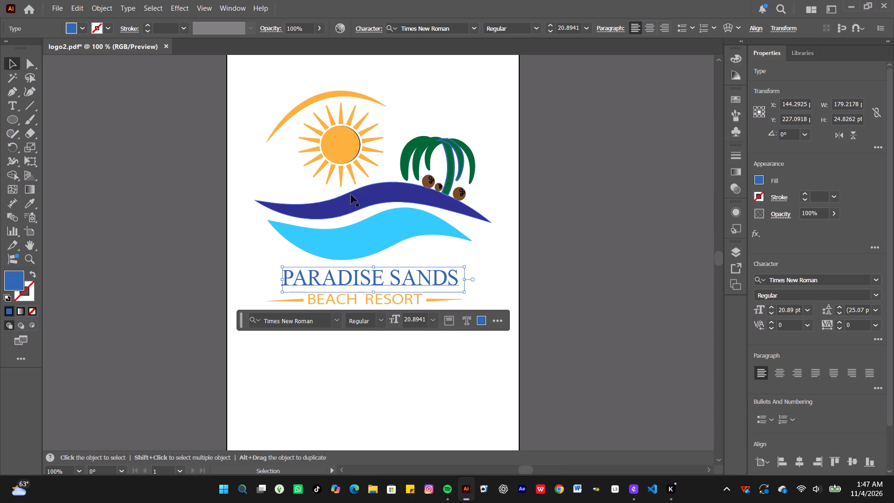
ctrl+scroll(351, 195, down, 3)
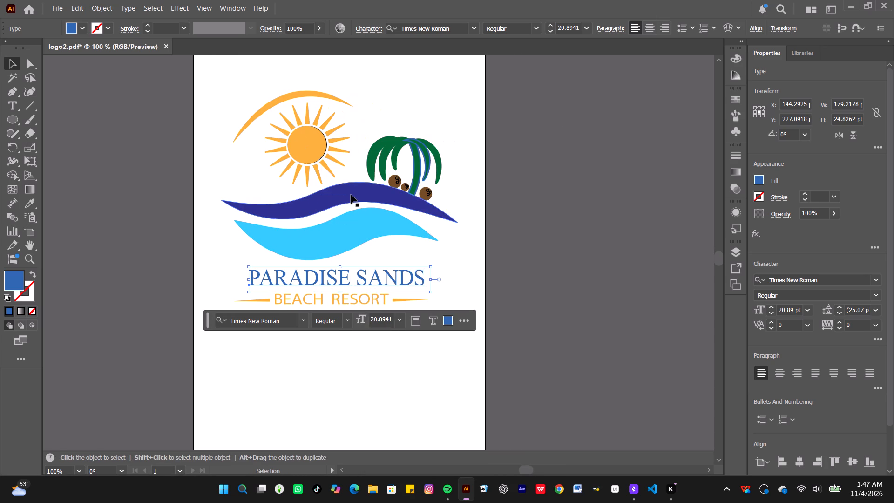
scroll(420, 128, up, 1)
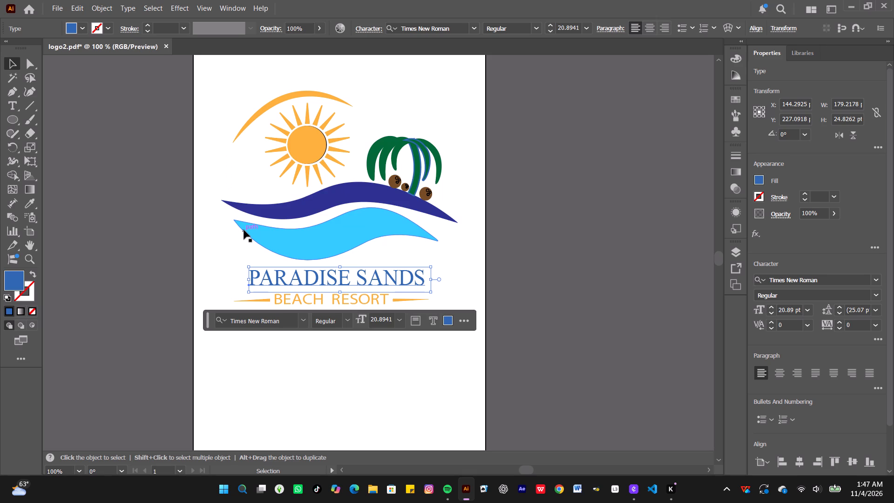
Draw three ellipses in the blank area below the tagline: circles about 40 pt and 44 pt wide, and an oval about 48 × 57 pt.
scroll(203, 178, down, 1)
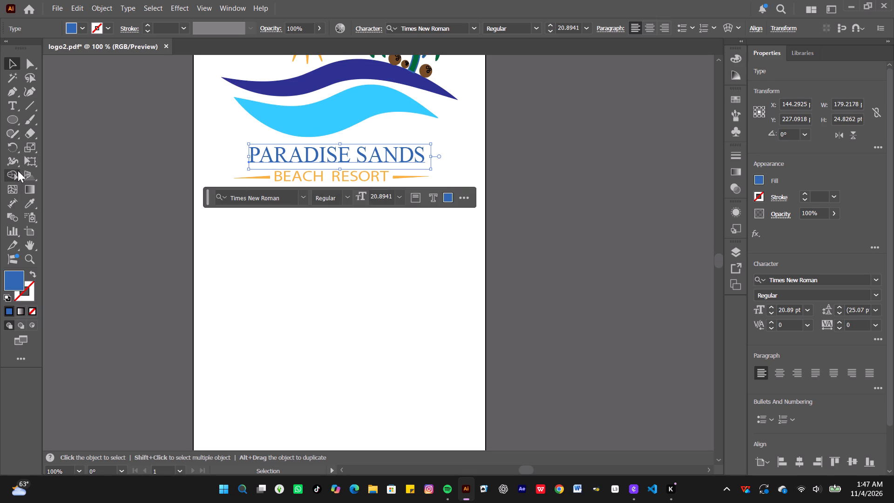
click(16, 121)
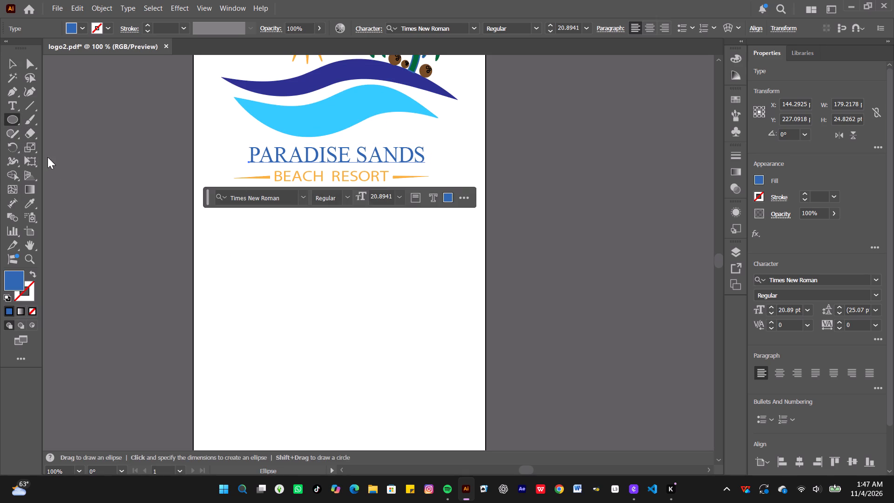
drag(264, 272, 305, 309)
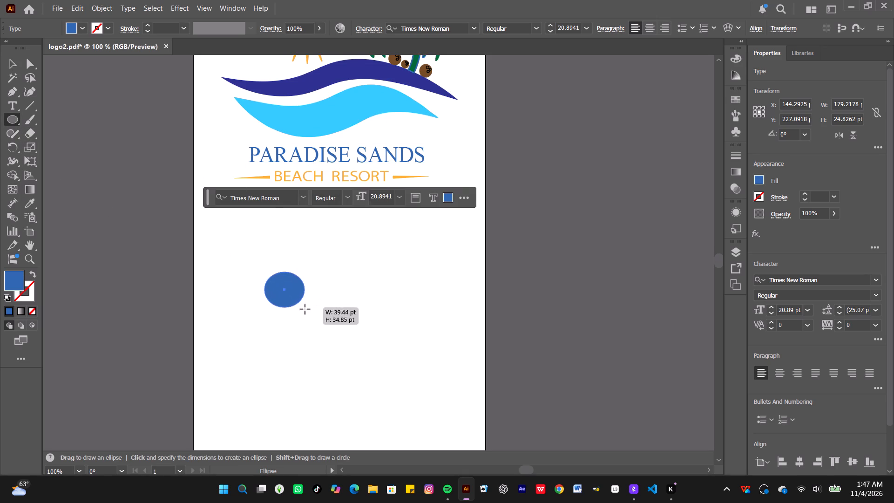
drag(305, 309, 305, 313)
drag(305, 238, 348, 302)
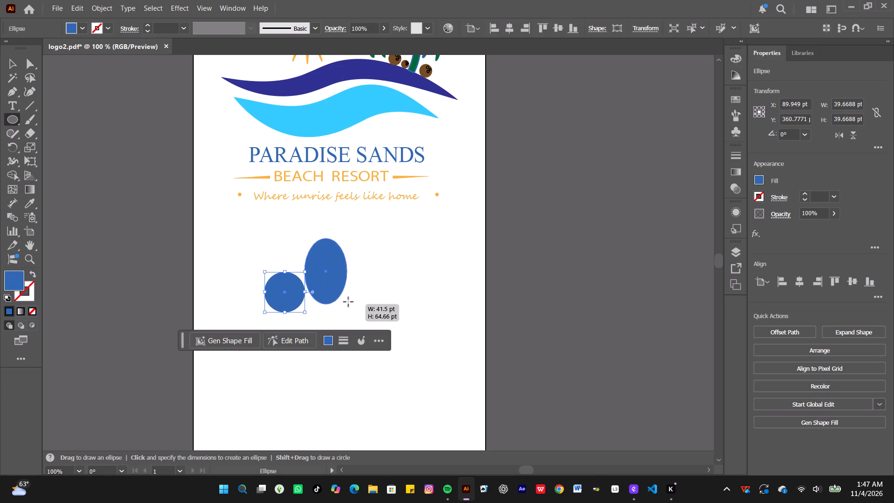
drag(348, 302, 353, 296)
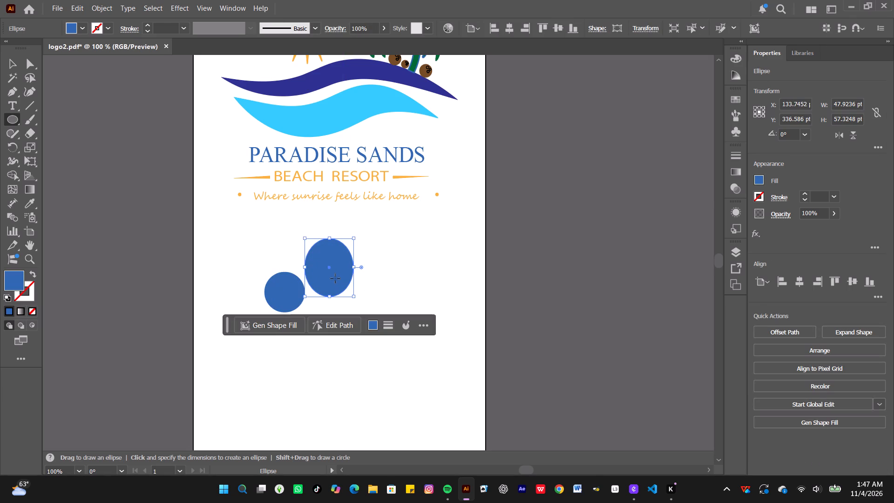
click(359, 265)
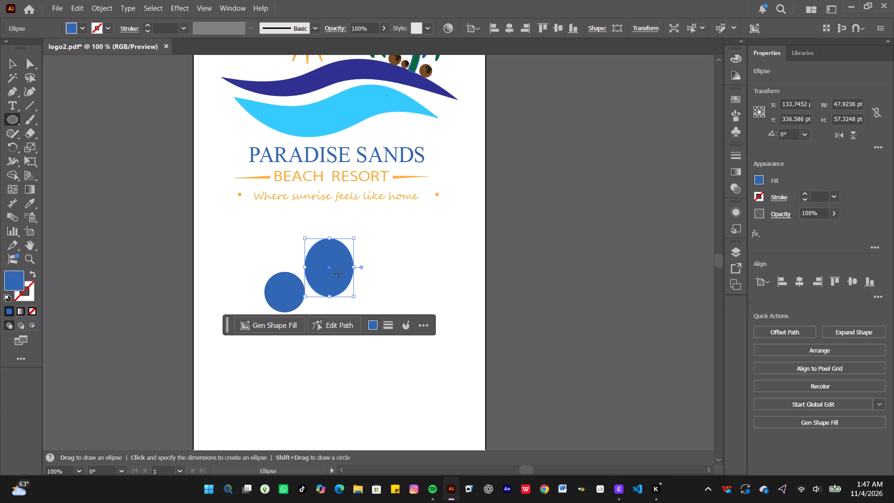
drag(319, 344, 379, 339)
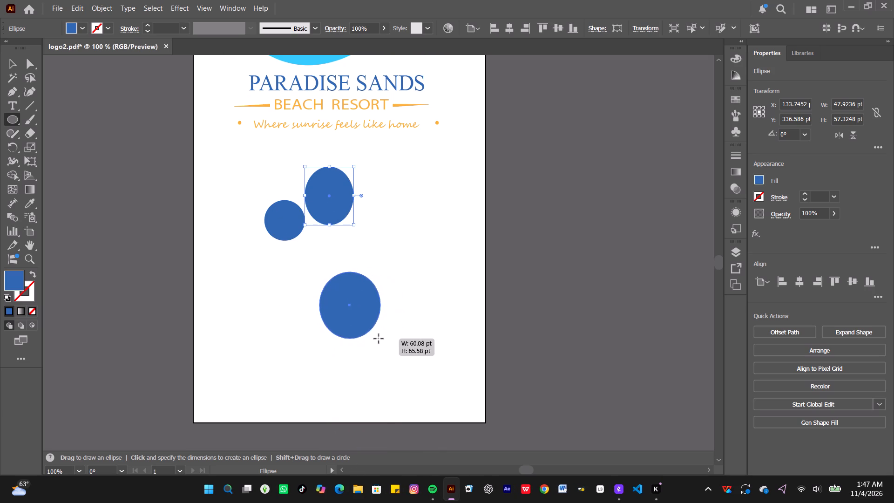
drag(379, 339, 362, 317)
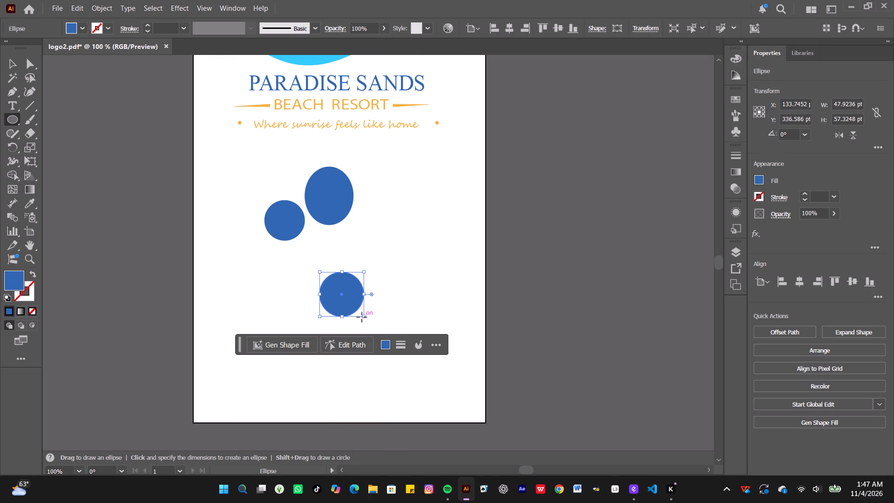
click(322, 201)
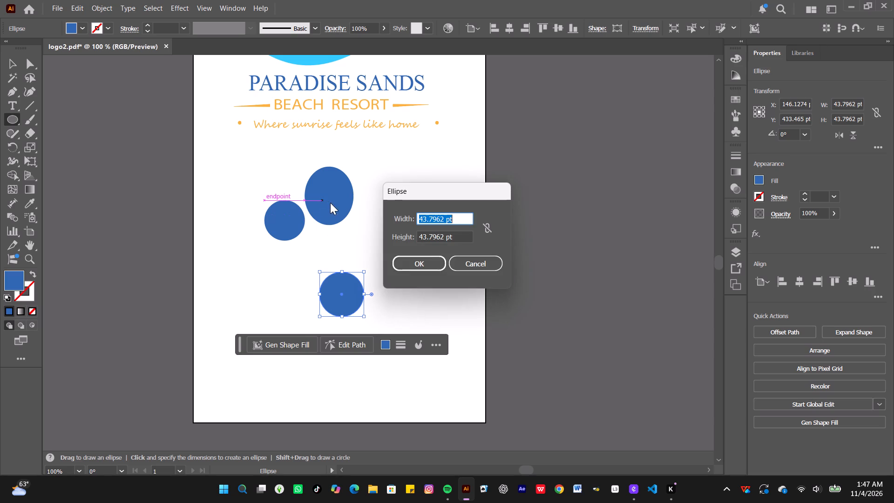
click(461, 261)
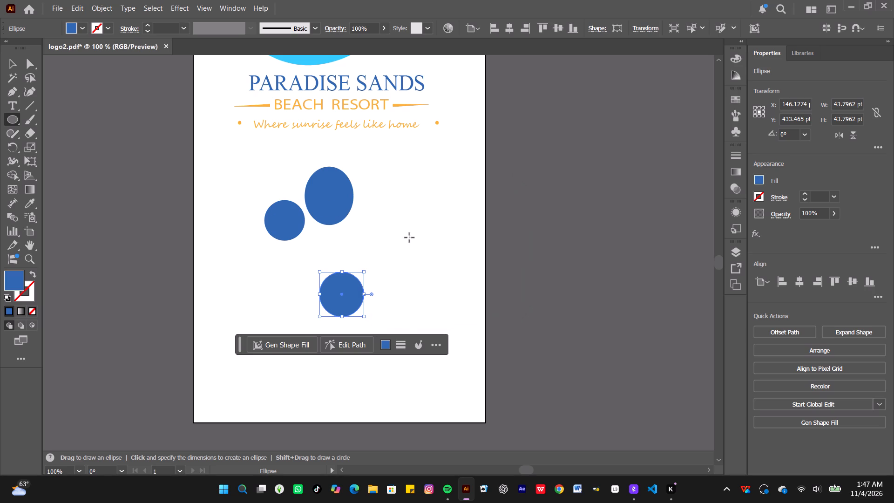
Move the large oval to overlap the 40 pt circle, and place the 44 pt circle overlapping the oval's opposite side to form a row.
click(27, 62)
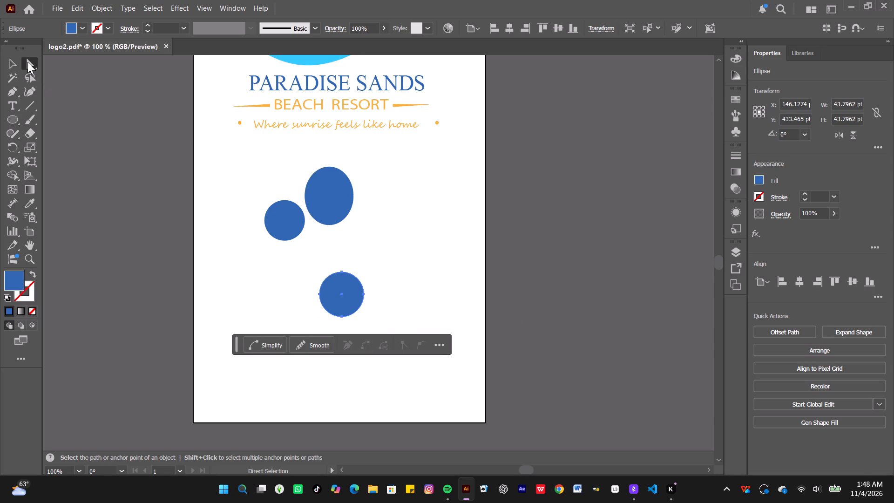
click(310, 198)
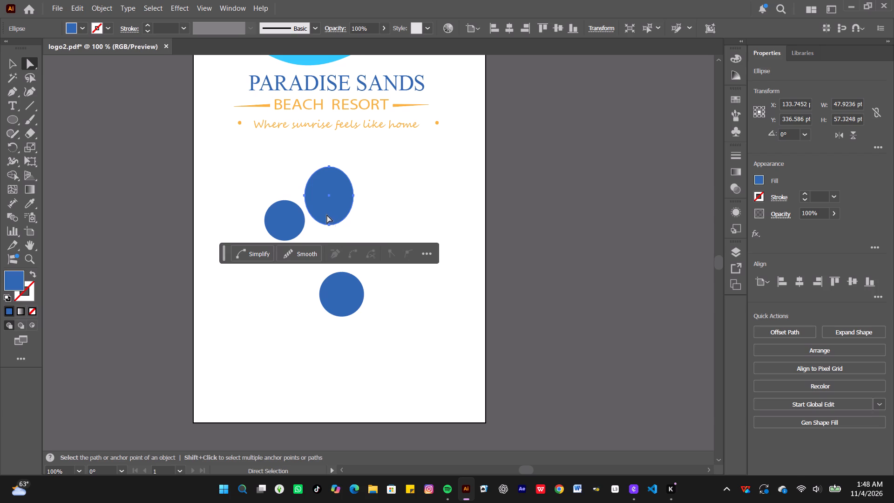
drag(330, 223, 340, 220)
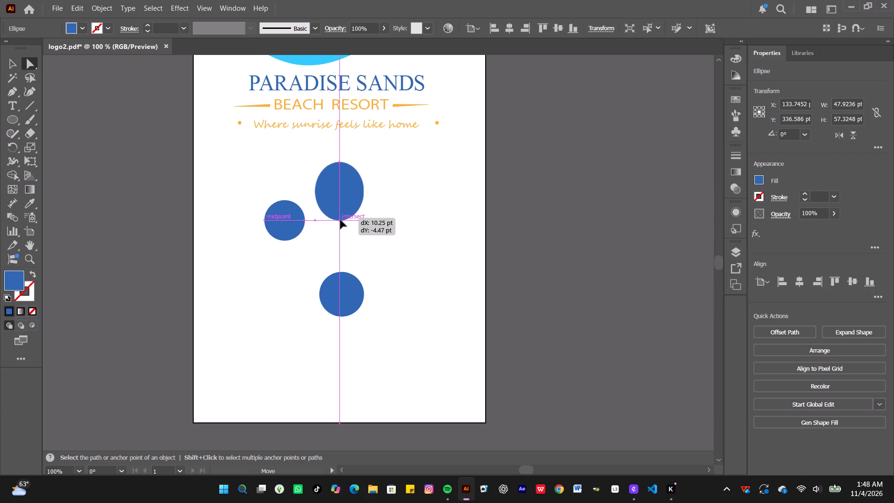
drag(340, 220, 322, 232)
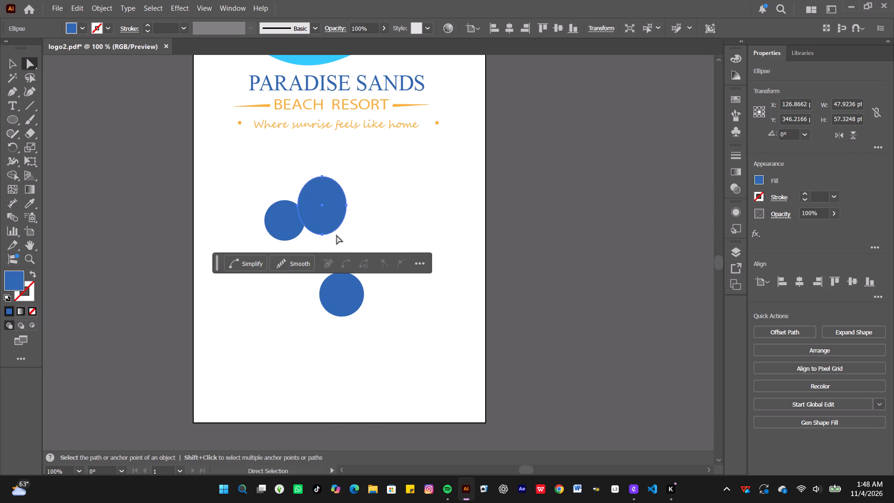
drag(339, 291, 343, 280)
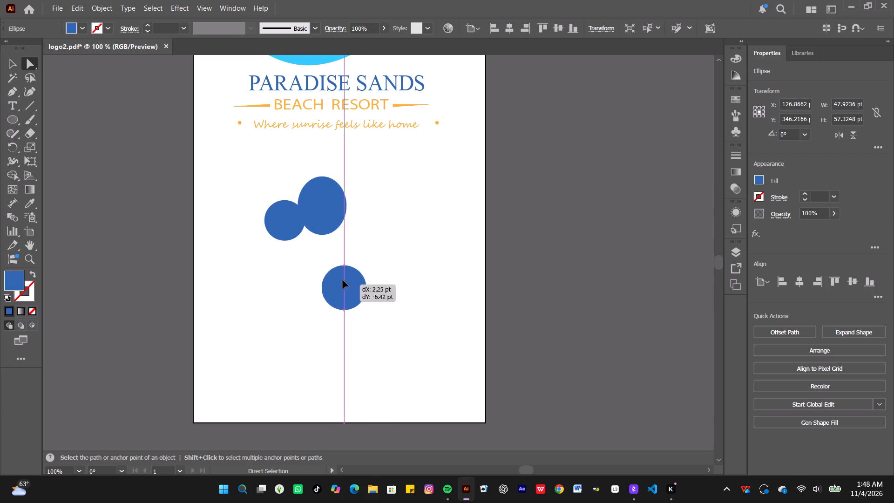
drag(343, 280, 360, 191)
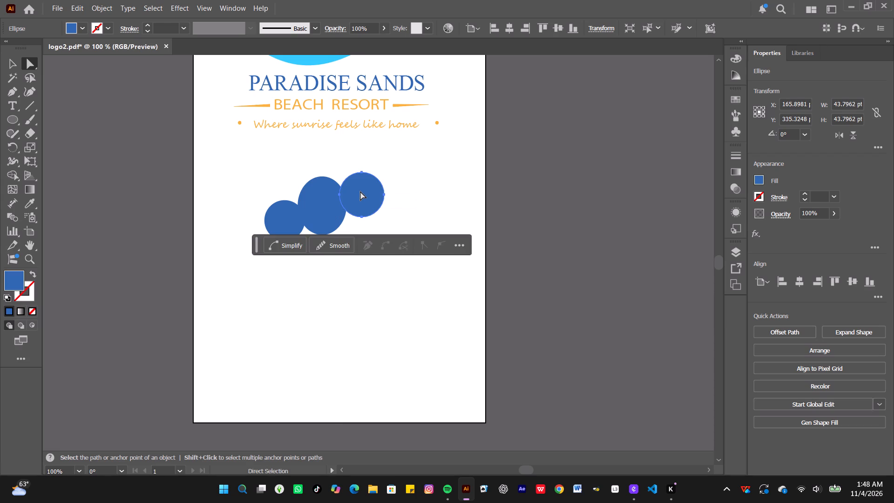
Stretch the two outer circles vertically into ovals, the larger to about 55 pt high and the smaller to about 47 pt high.
click(14, 64)
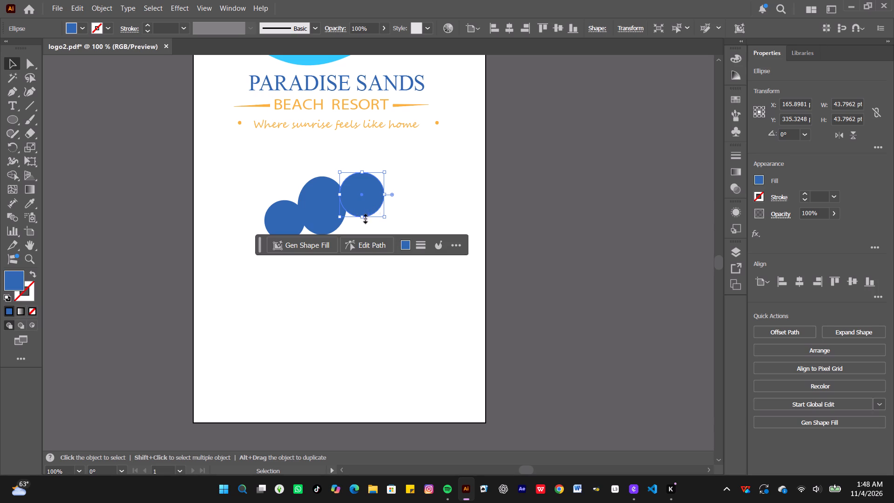
drag(363, 218, 371, 228)
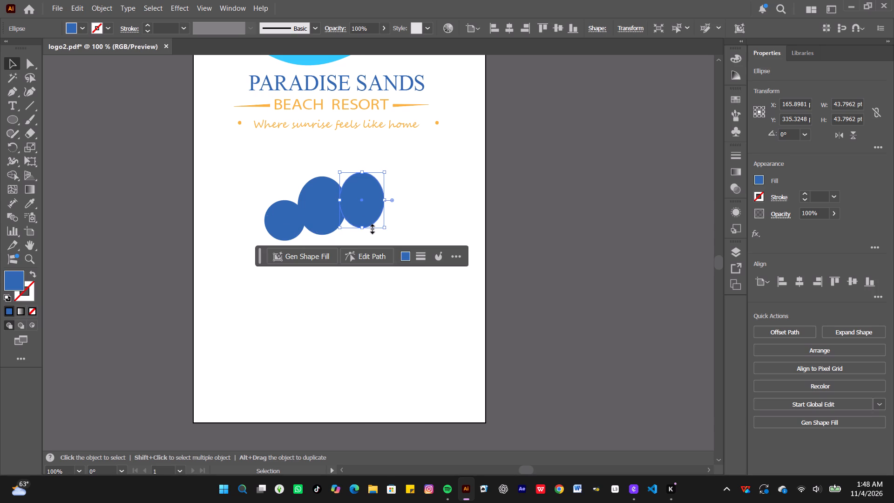
click(278, 213)
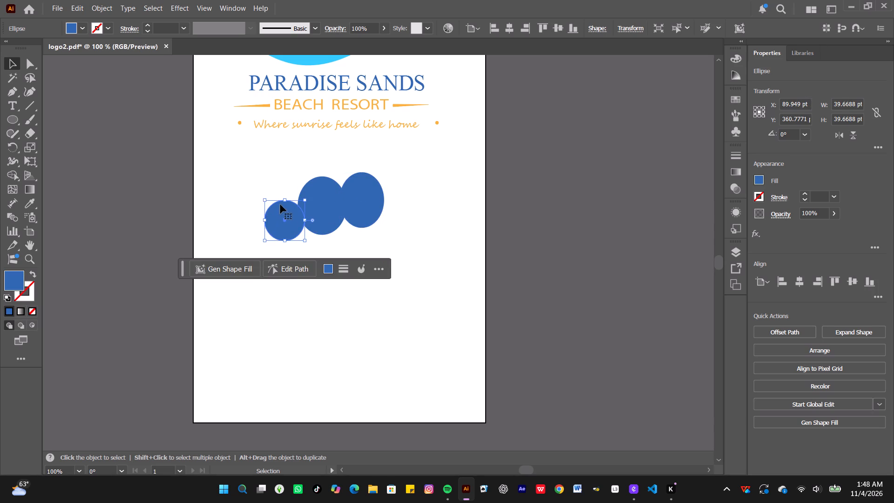
drag(285, 199, 284, 194)
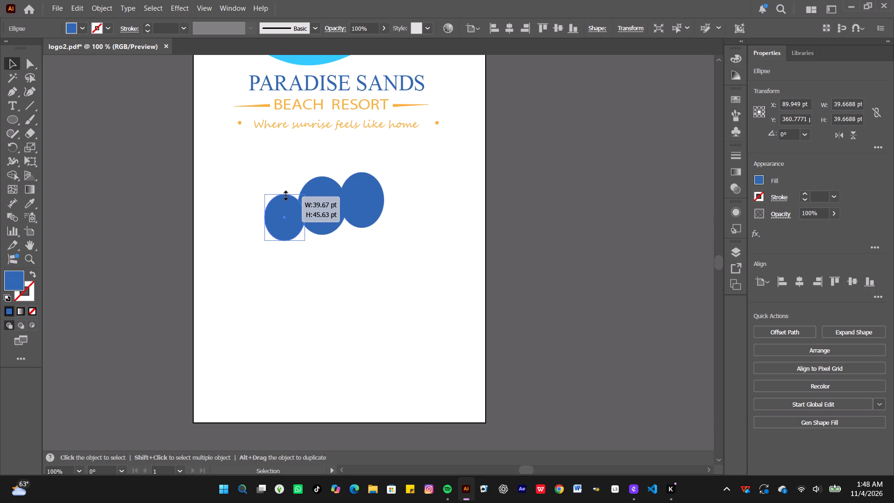
drag(284, 194, 284, 192)
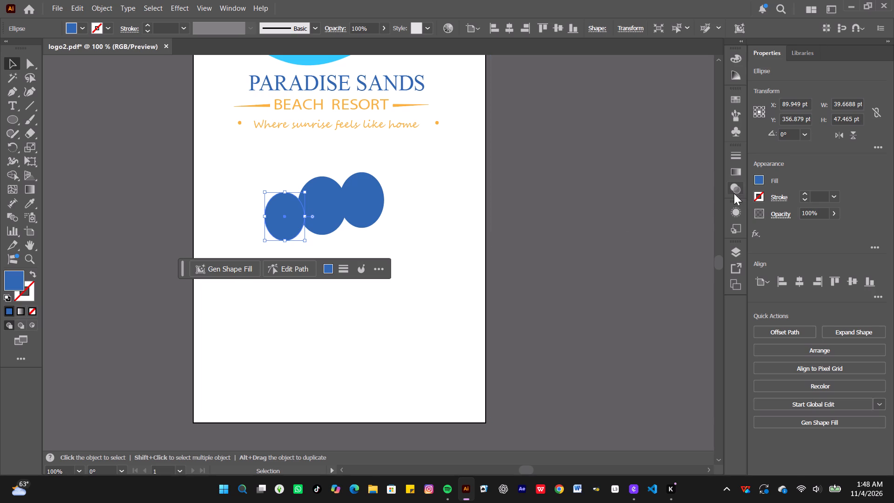
Fill the smallest oval and the middle oval with cyan, R=0 G=255 B=255.
click(761, 180)
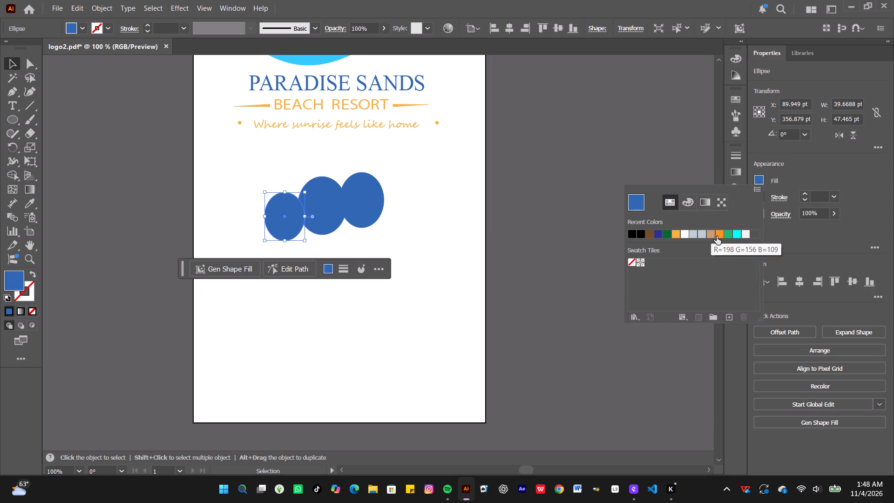
click(738, 234)
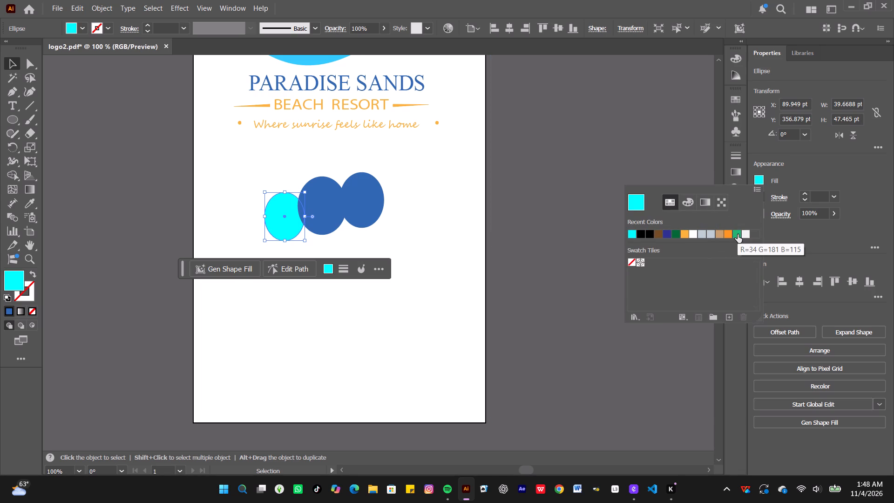
click(317, 192)
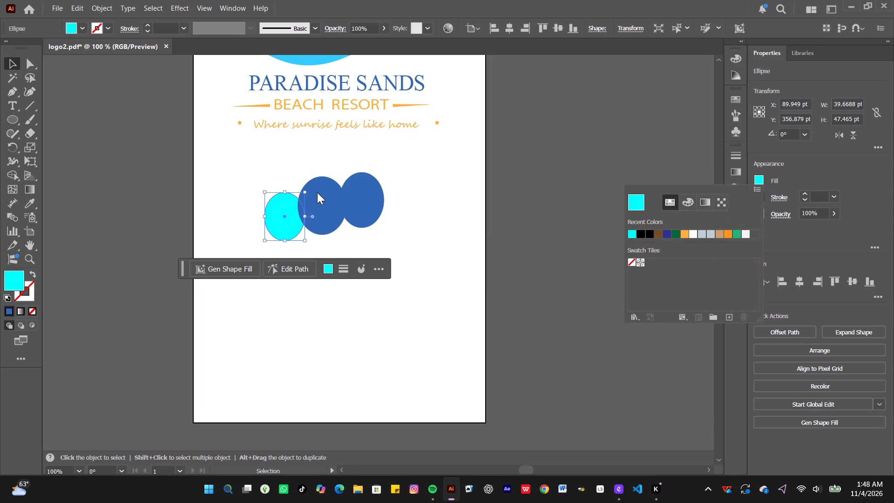
click(333, 197)
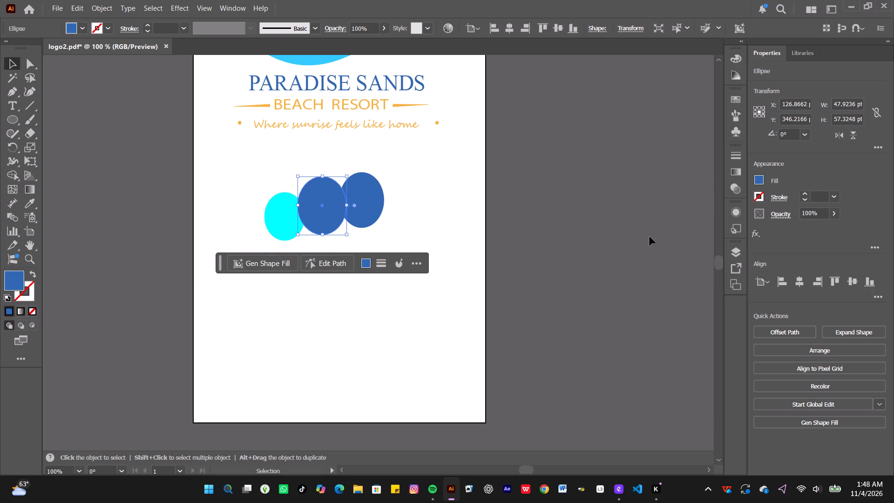
click(760, 177)
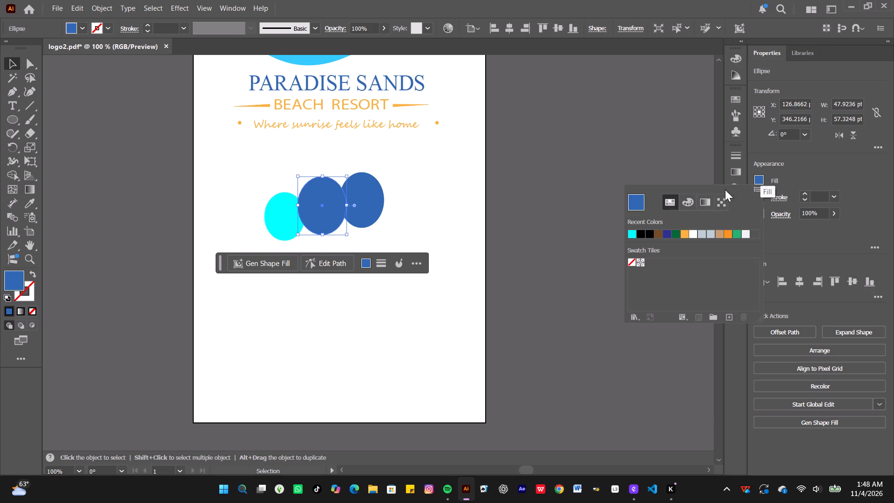
click(634, 235)
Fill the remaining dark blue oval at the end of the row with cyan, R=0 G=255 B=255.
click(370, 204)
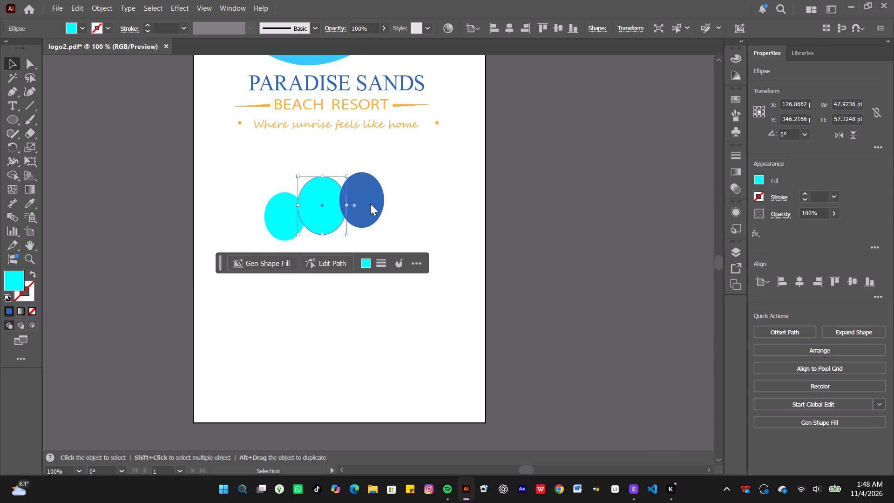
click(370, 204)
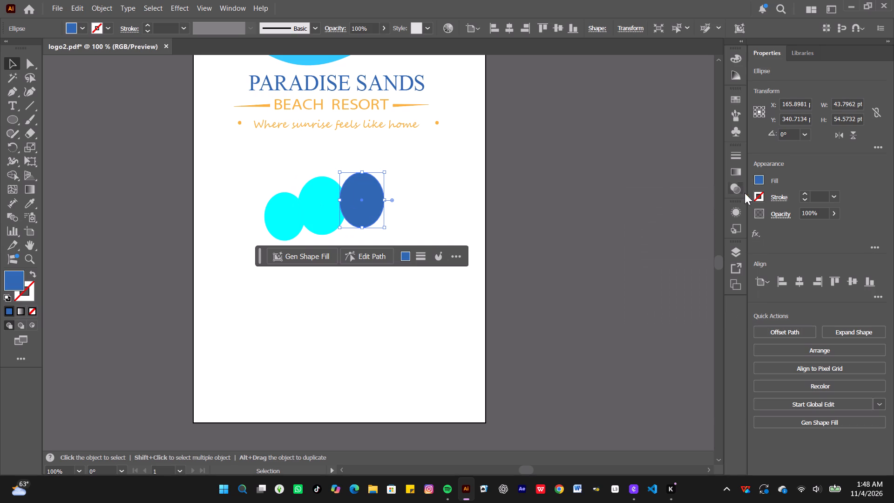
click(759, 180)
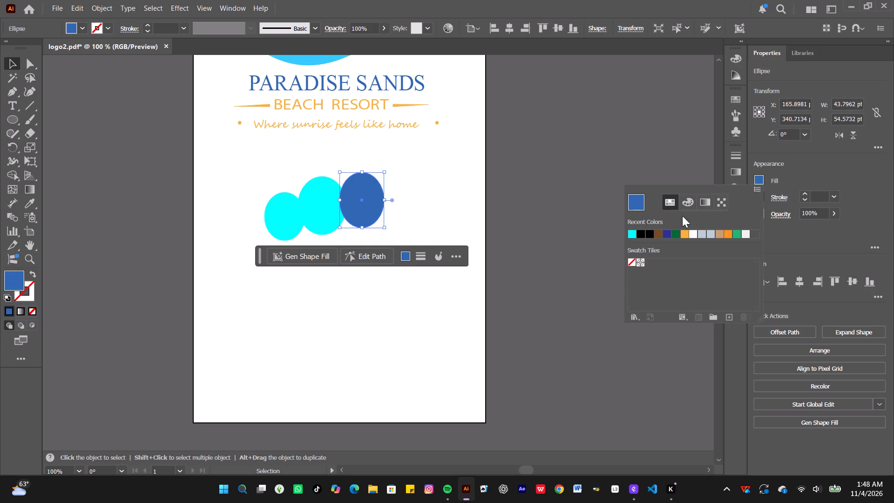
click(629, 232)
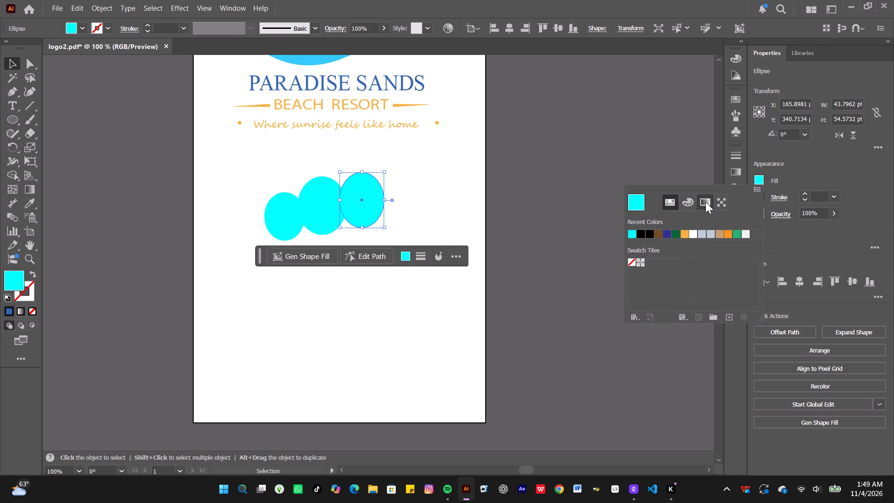
Change the fill of all three ovals to light blue #3fc4dc (R=63 G=196 B=220), picking the shade from the colour spectrum.
click(690, 201)
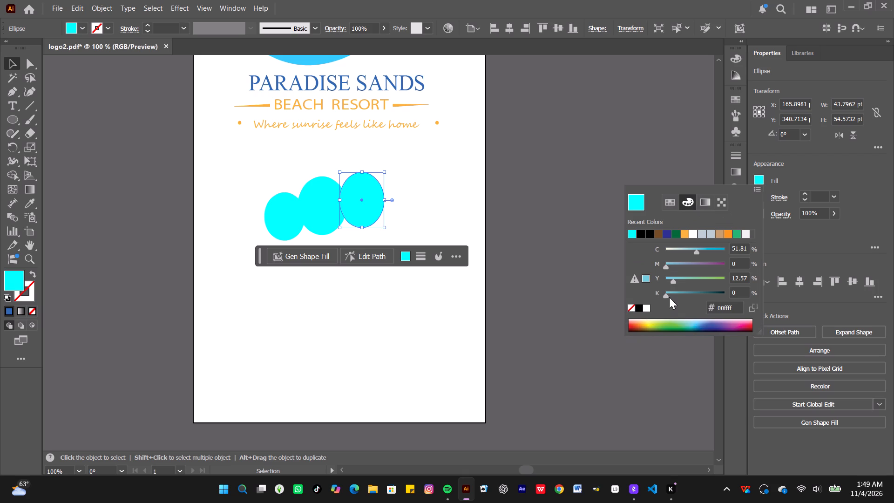
scroll(668, 302, down, 1)
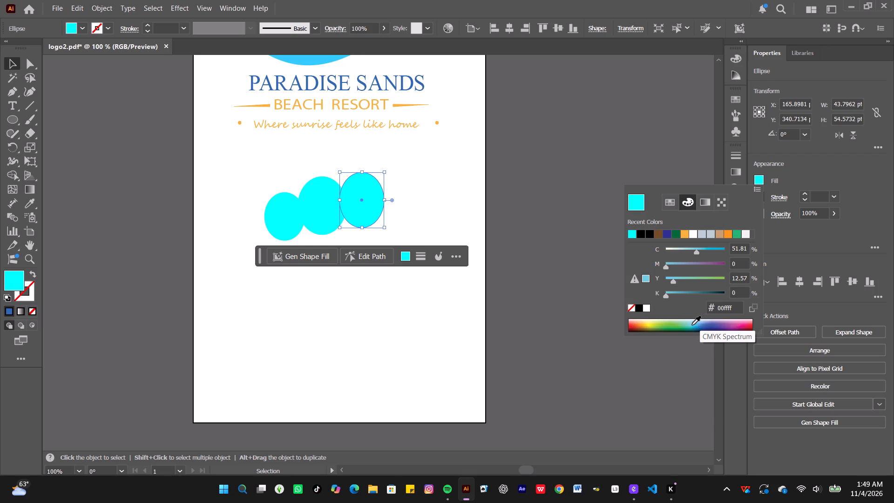
click(692, 325)
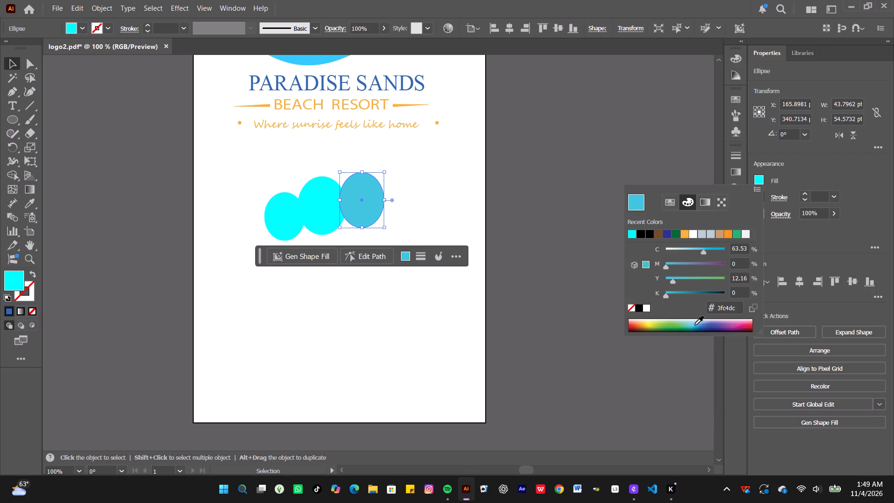
click(327, 208)
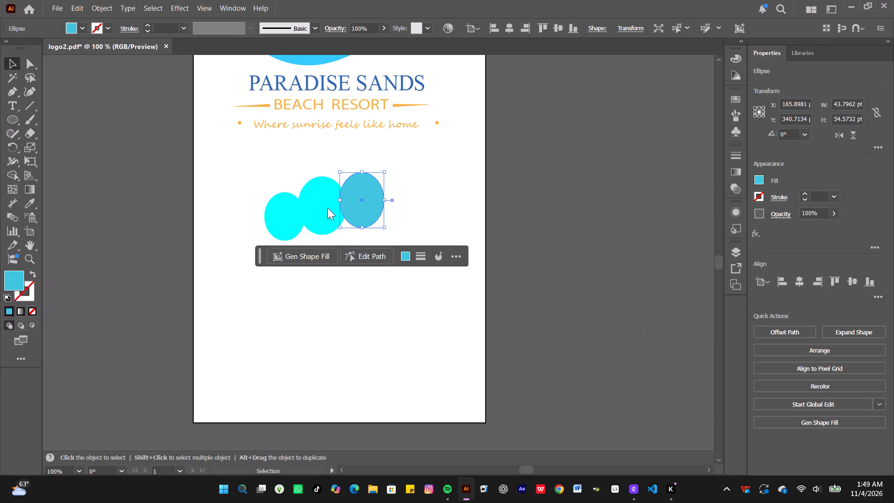
click(327, 208)
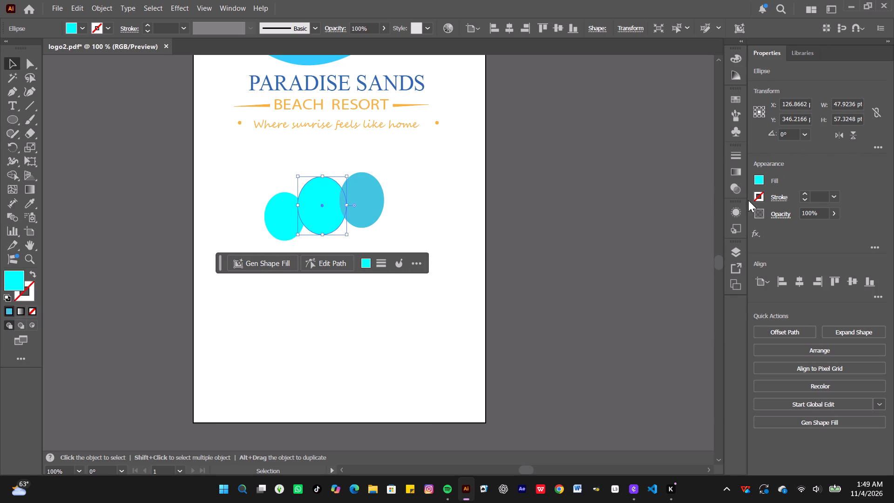
click(756, 179)
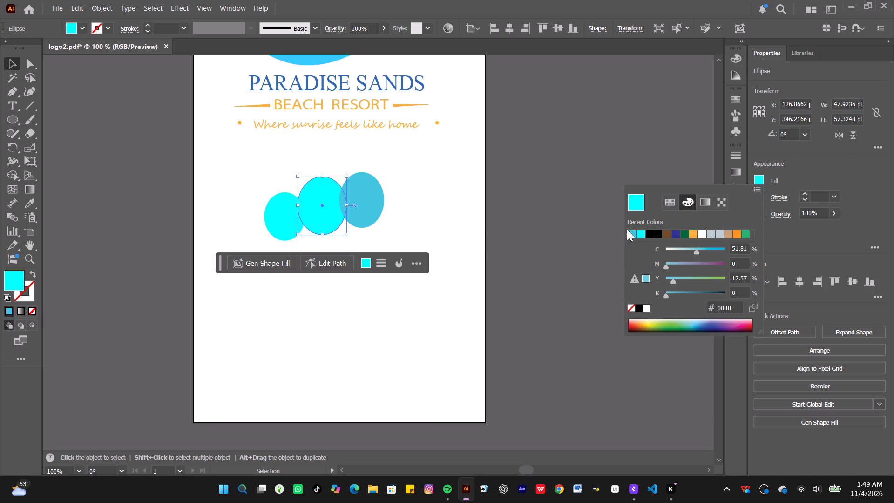
click(630, 231)
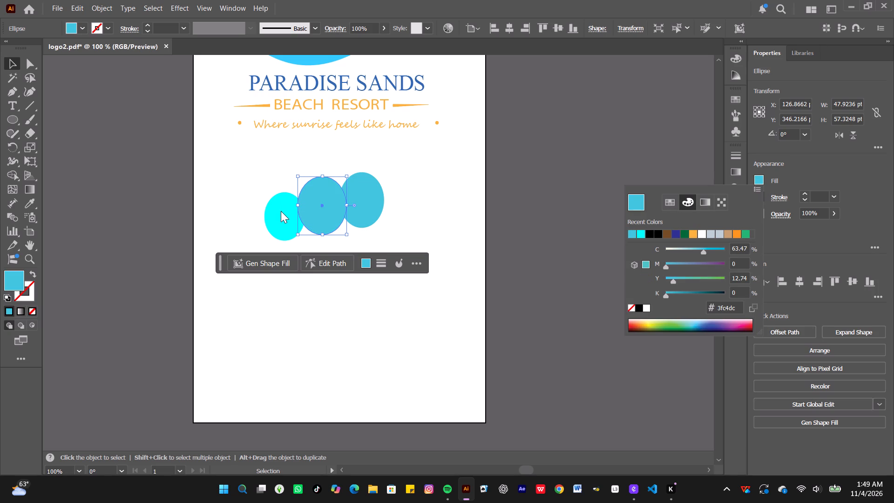
click(281, 211)
click(280, 214)
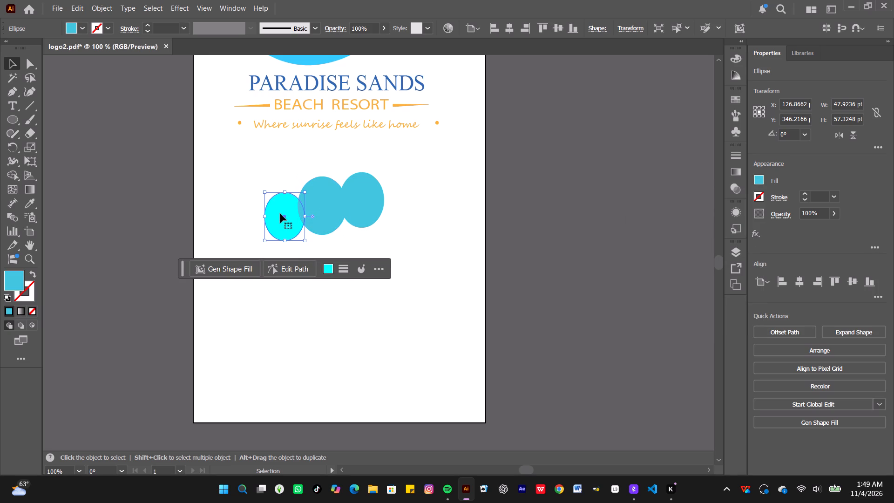
click(761, 176)
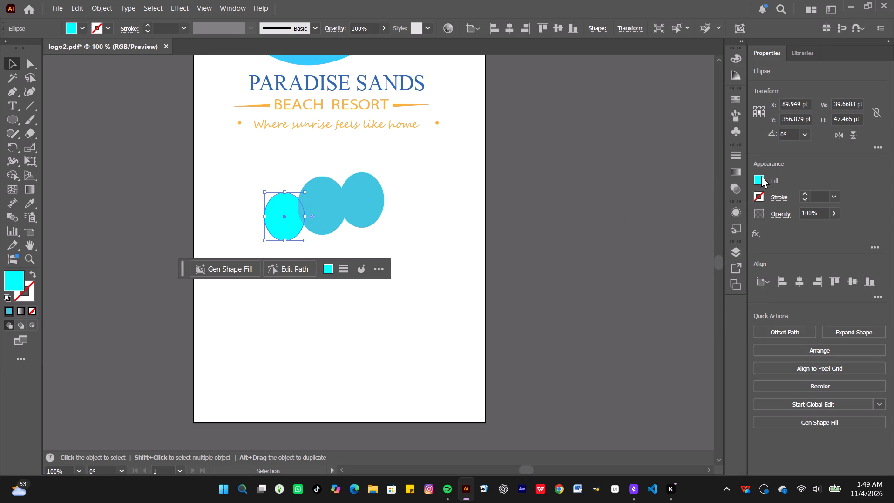
click(630, 232)
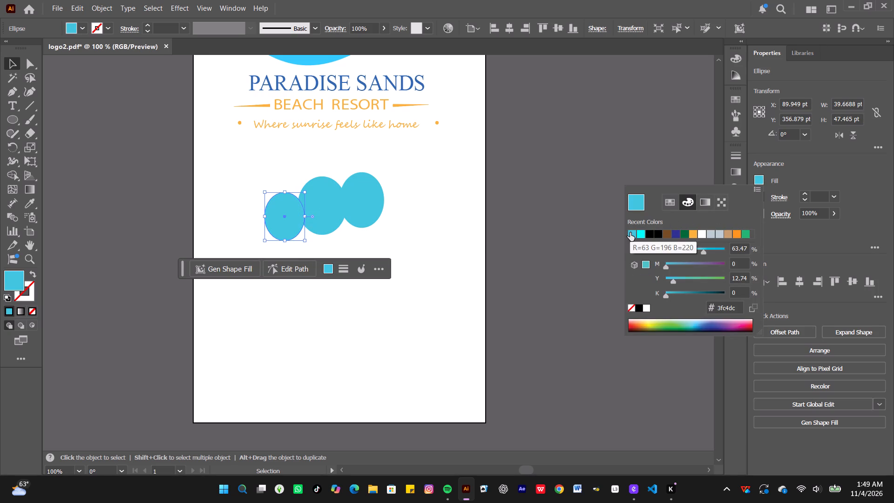
click(34, 63)
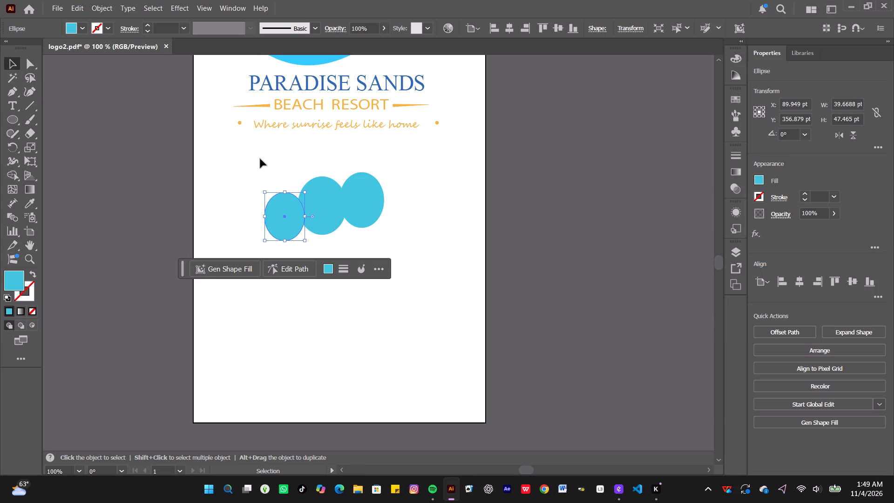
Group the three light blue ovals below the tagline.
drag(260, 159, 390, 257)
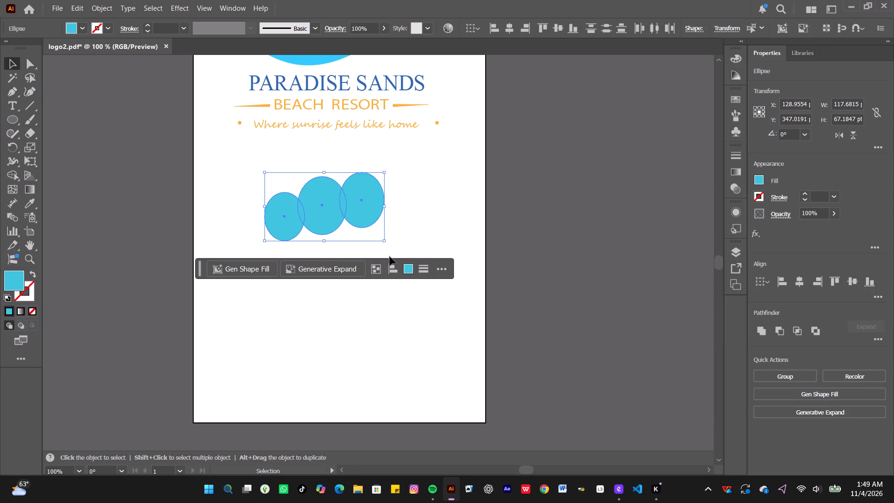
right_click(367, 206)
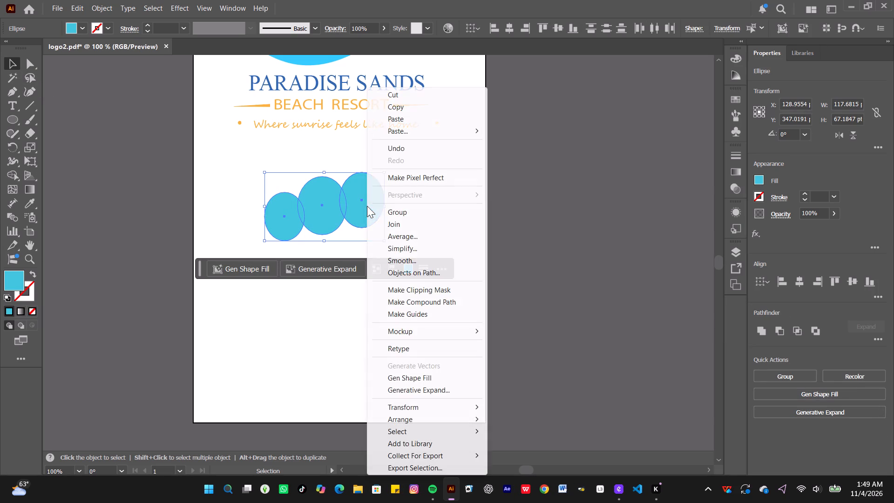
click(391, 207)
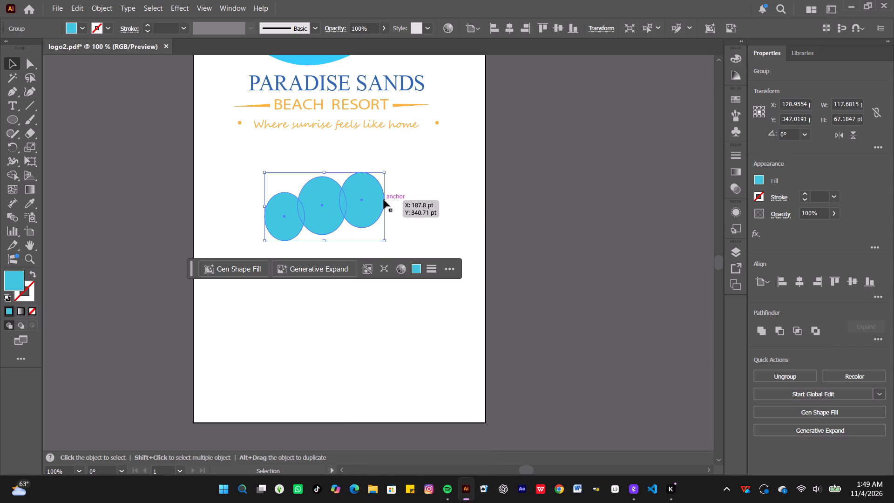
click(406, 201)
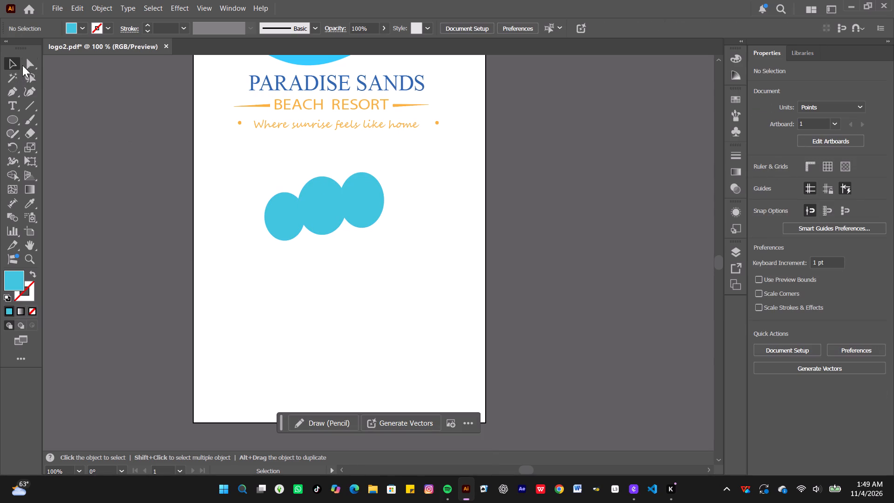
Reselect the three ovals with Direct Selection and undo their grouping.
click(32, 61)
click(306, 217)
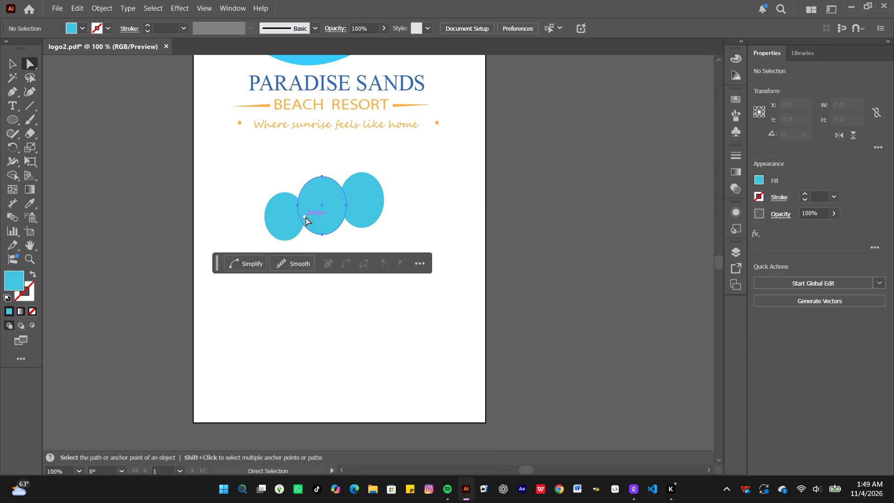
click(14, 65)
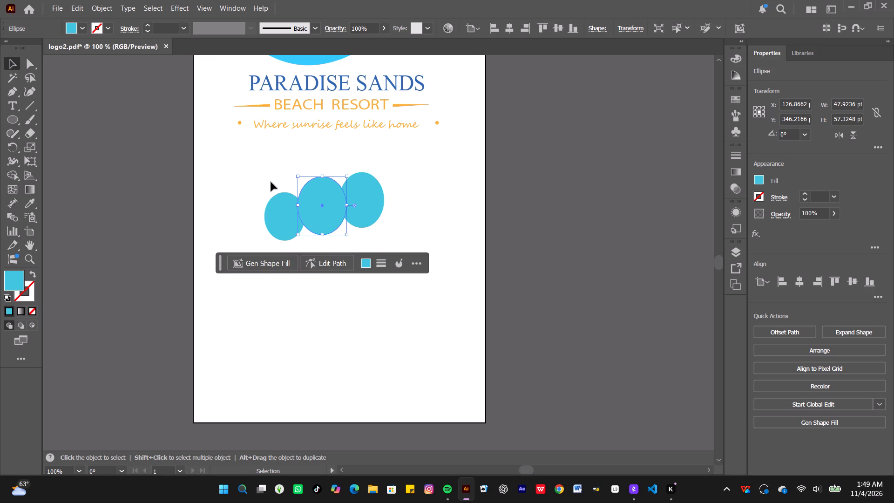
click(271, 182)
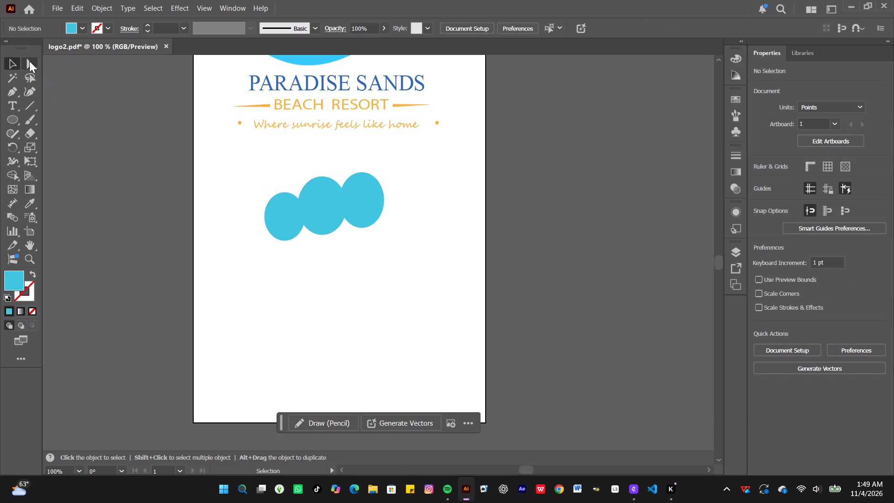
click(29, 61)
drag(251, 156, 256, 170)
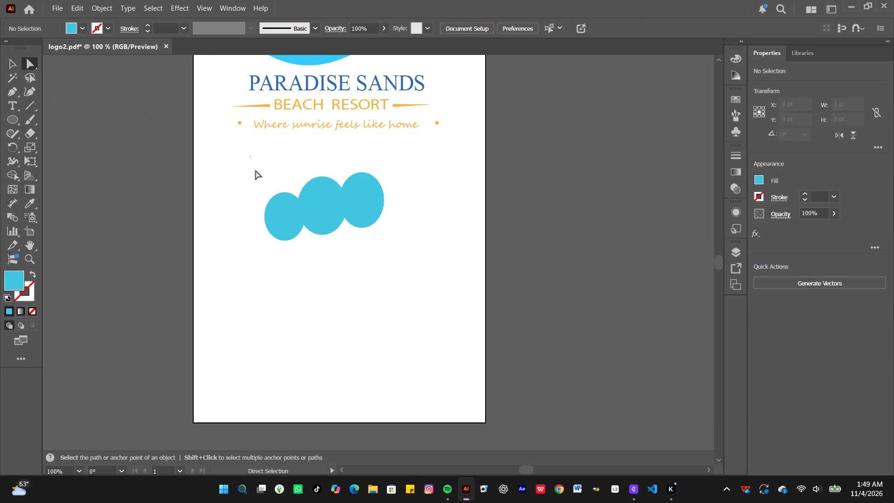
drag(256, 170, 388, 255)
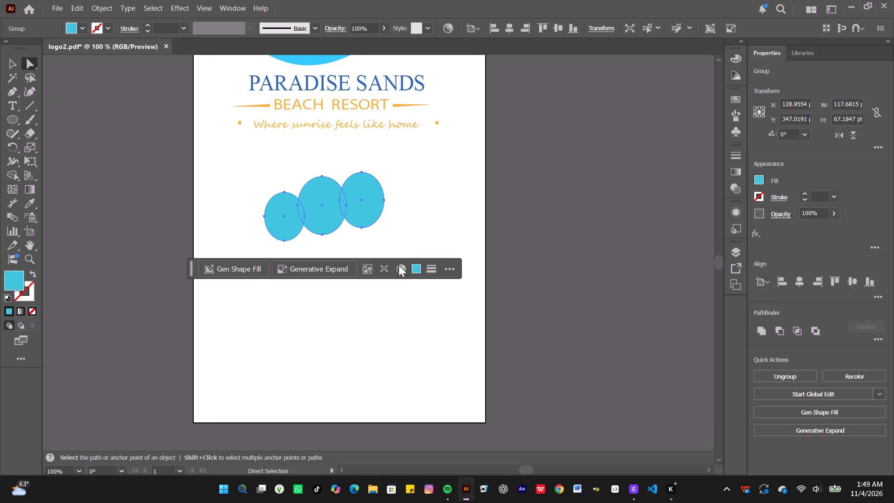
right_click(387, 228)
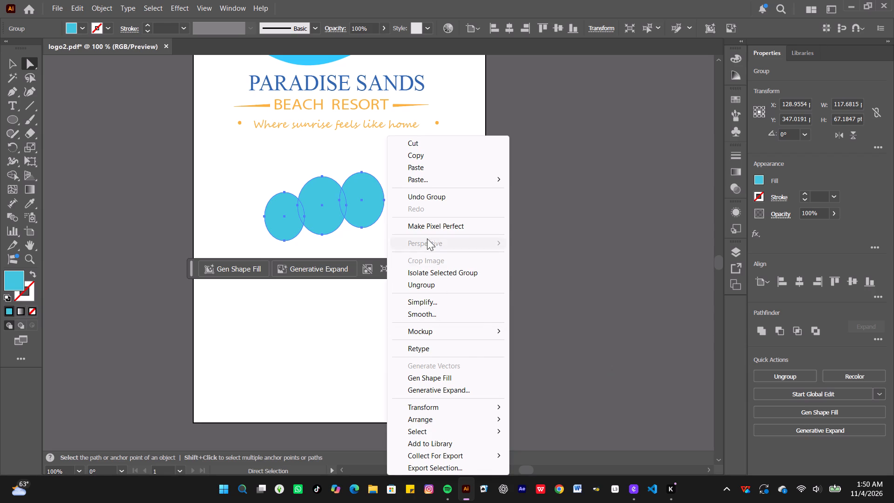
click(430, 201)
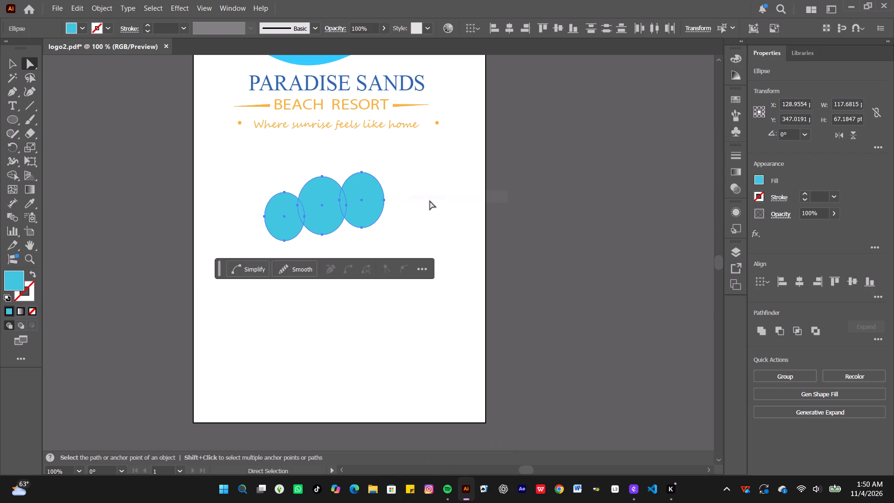
Group the three selected ovals into one object and deselect it.
right_click(411, 192)
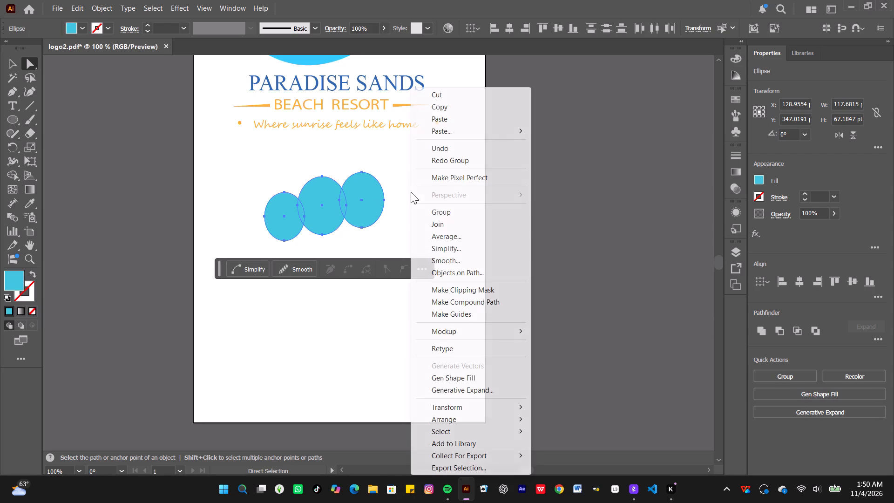
click(453, 217)
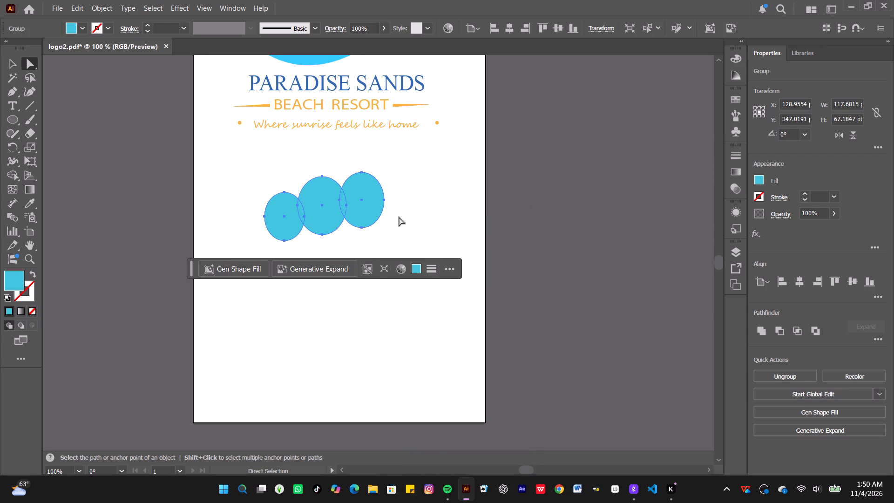
click(277, 177)
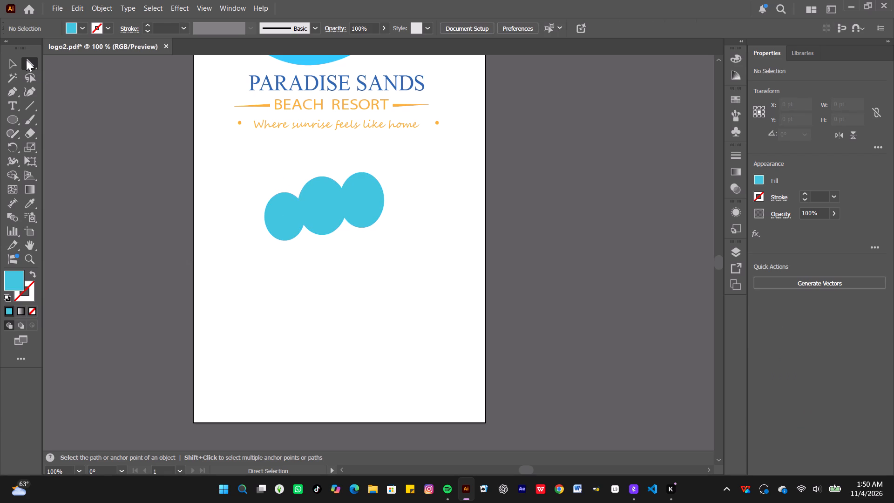
Scale down the oval group below the tagline to about 77 pt wide and 46 pt high.
click(10, 59)
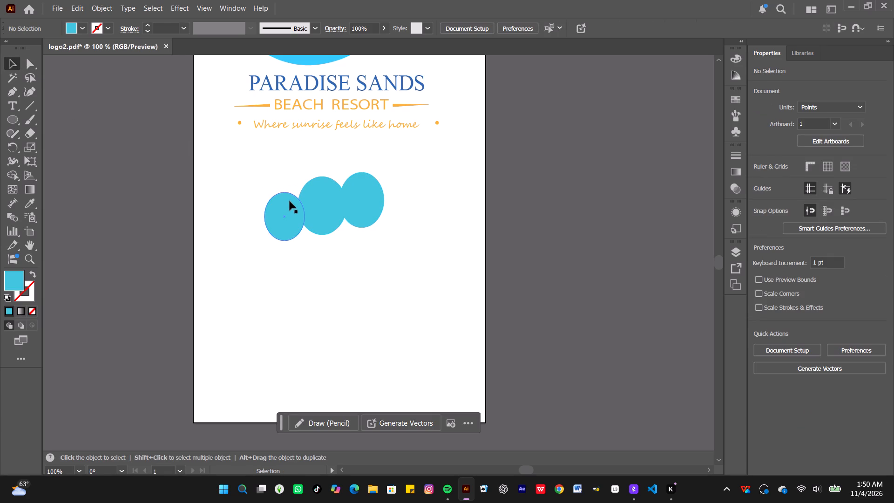
click(290, 201)
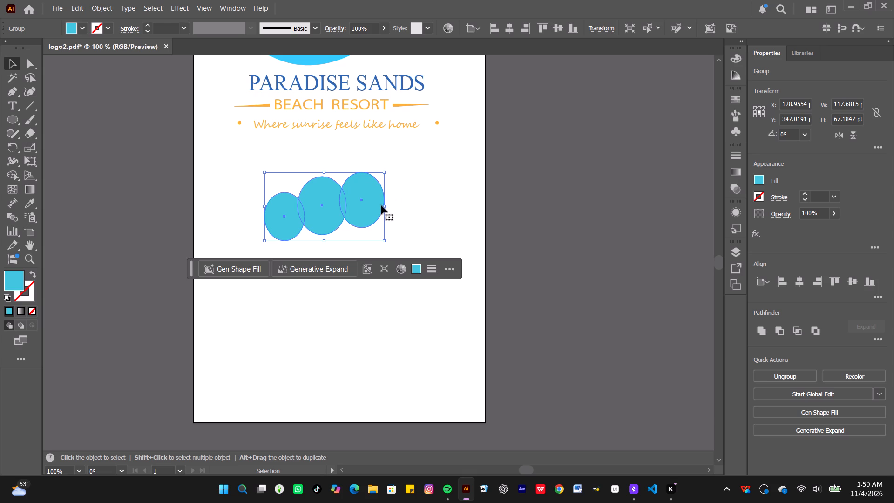
drag(384, 205, 355, 208)
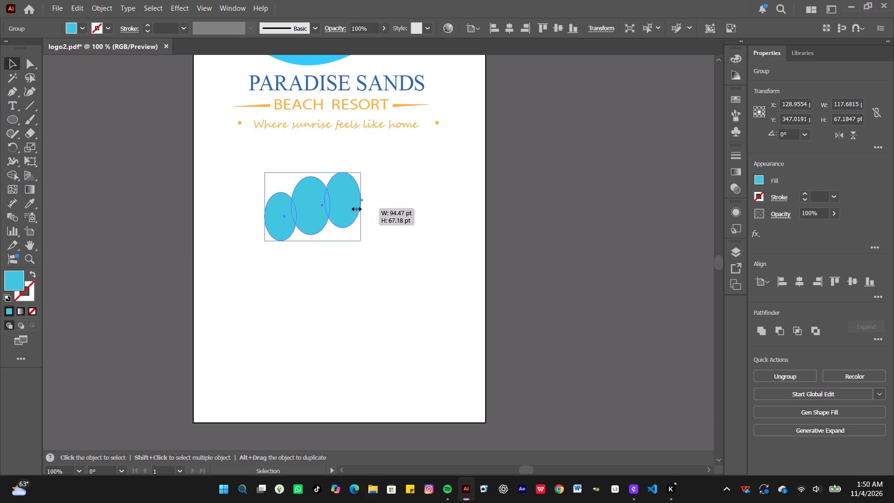
drag(355, 208, 342, 207)
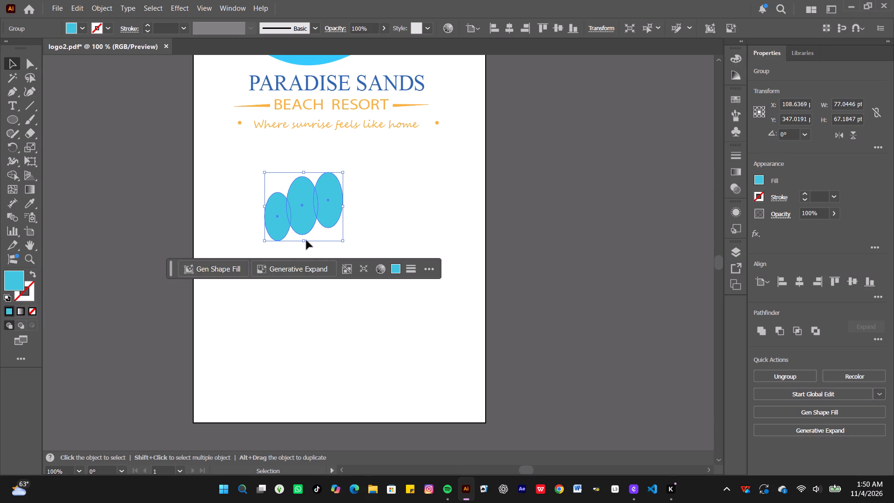
drag(305, 239, 305, 230)
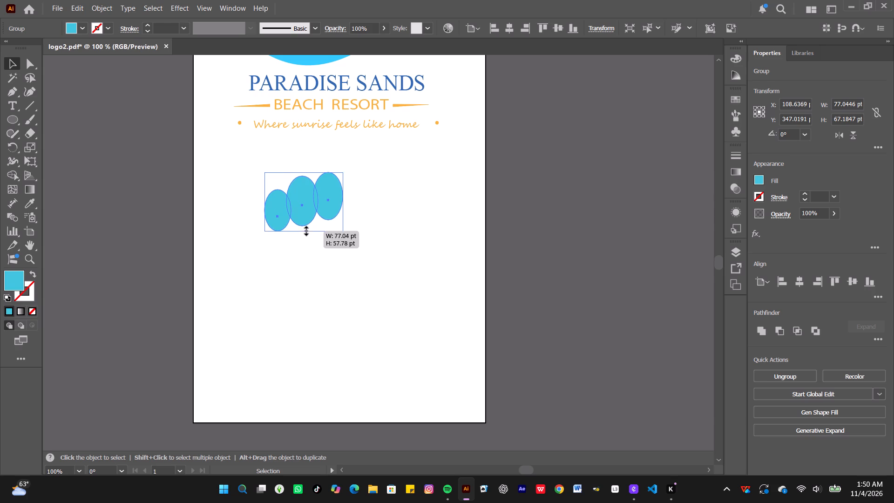
drag(305, 230, 308, 219)
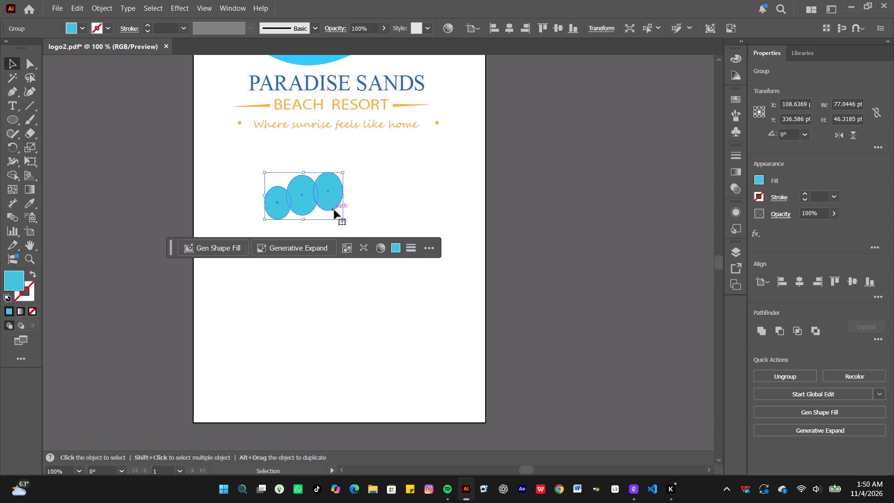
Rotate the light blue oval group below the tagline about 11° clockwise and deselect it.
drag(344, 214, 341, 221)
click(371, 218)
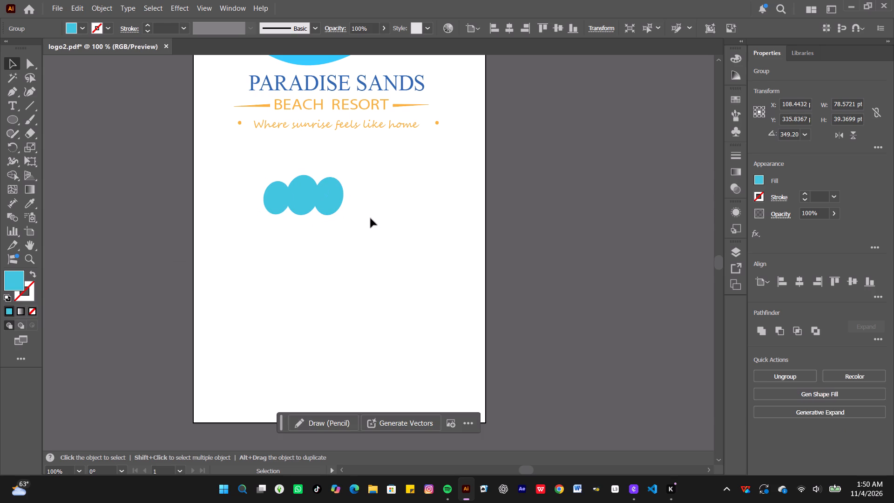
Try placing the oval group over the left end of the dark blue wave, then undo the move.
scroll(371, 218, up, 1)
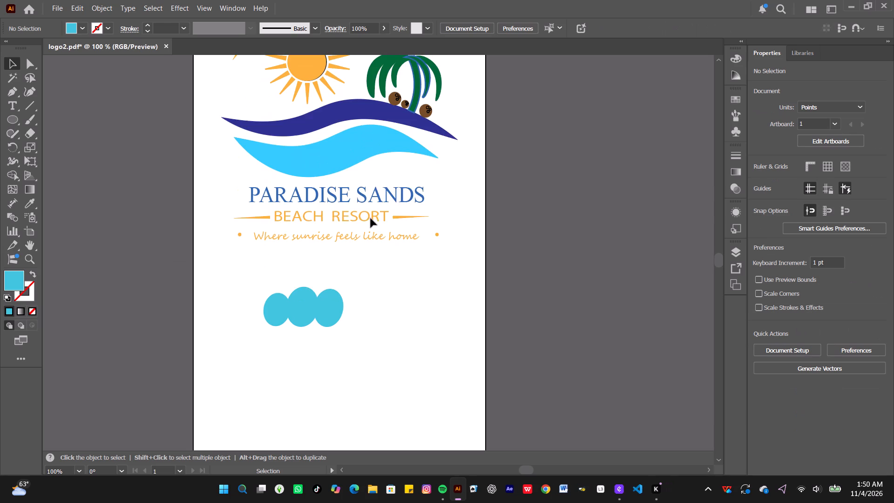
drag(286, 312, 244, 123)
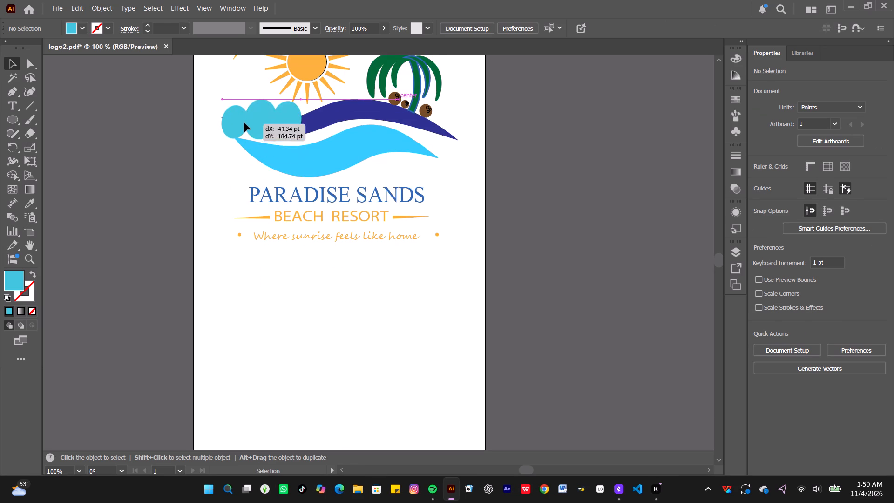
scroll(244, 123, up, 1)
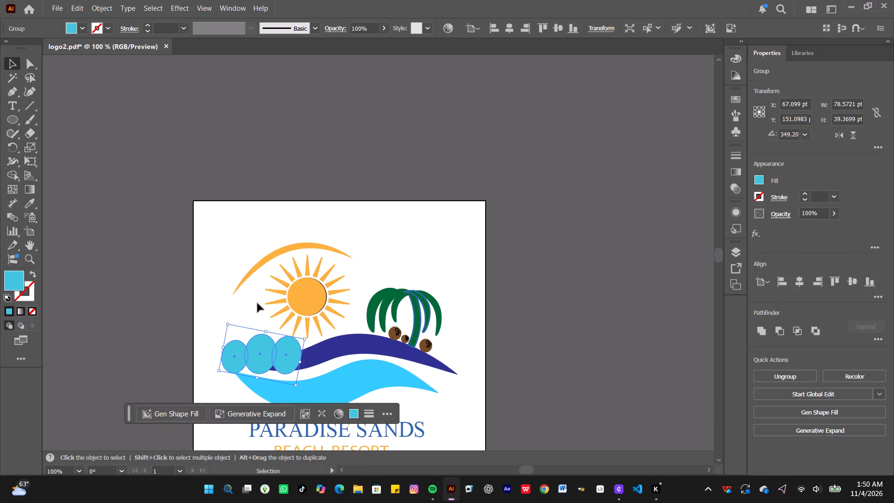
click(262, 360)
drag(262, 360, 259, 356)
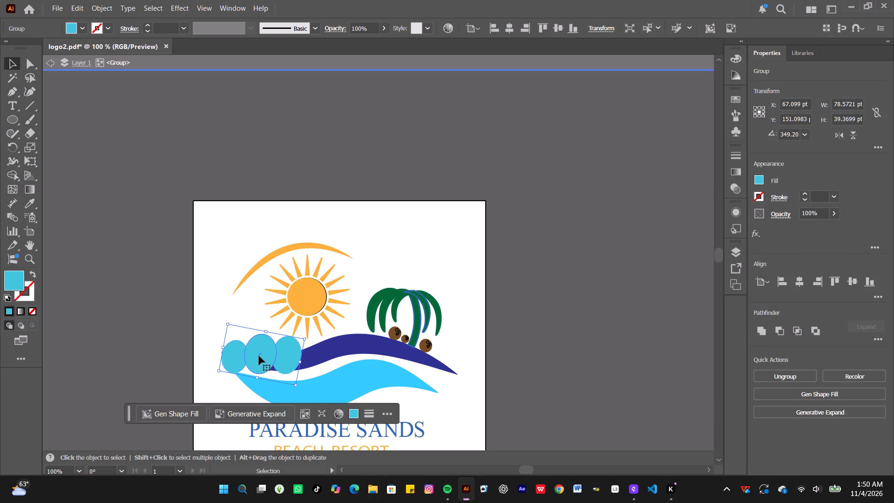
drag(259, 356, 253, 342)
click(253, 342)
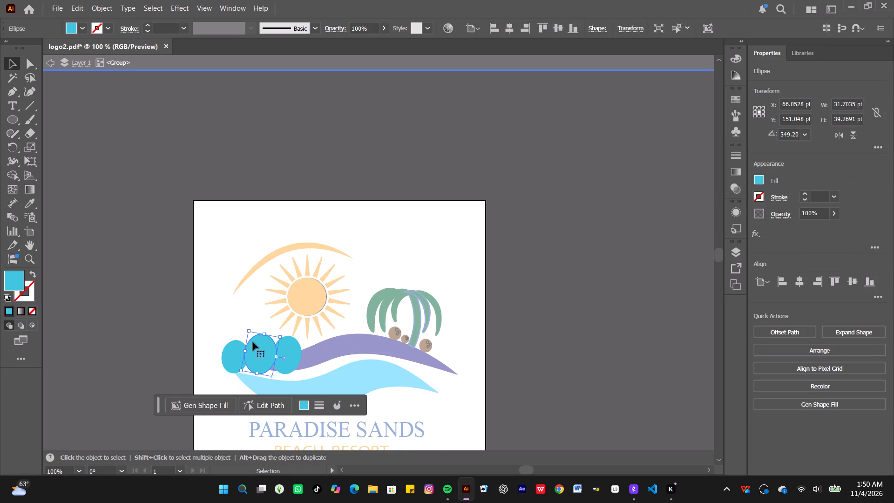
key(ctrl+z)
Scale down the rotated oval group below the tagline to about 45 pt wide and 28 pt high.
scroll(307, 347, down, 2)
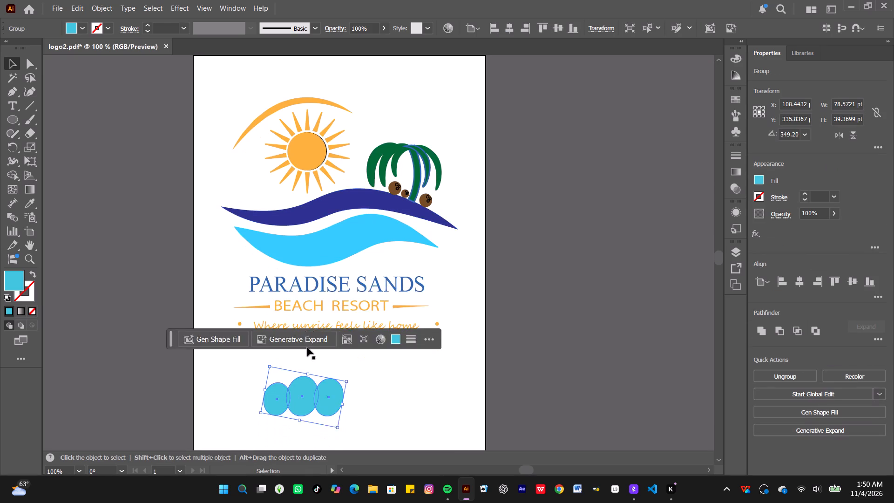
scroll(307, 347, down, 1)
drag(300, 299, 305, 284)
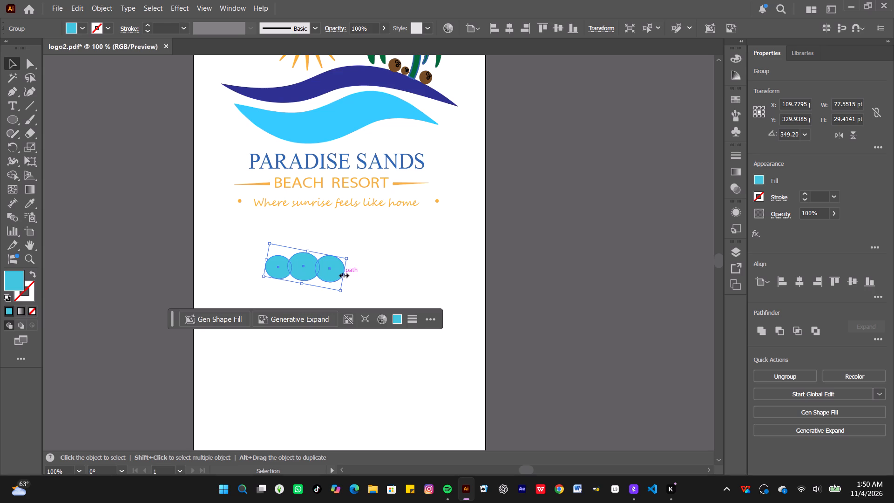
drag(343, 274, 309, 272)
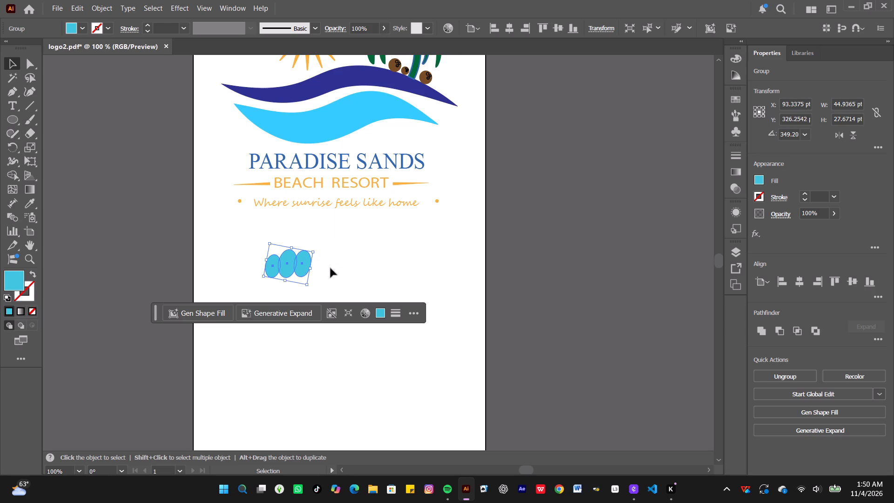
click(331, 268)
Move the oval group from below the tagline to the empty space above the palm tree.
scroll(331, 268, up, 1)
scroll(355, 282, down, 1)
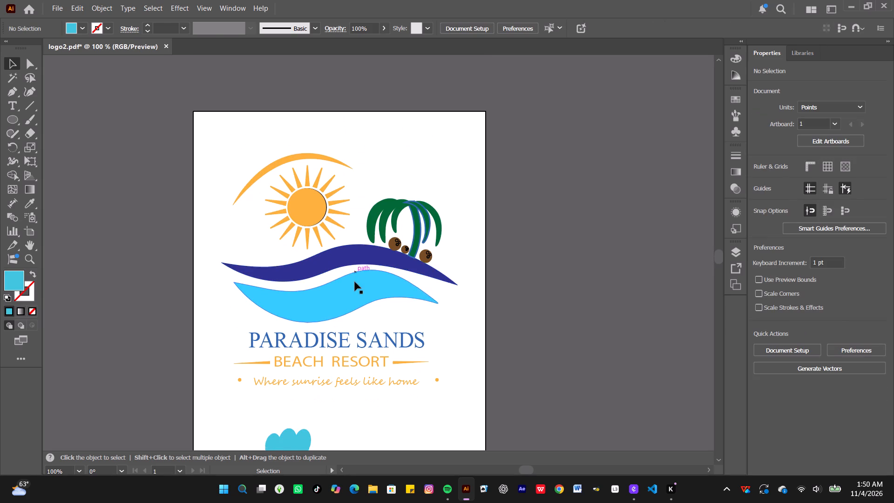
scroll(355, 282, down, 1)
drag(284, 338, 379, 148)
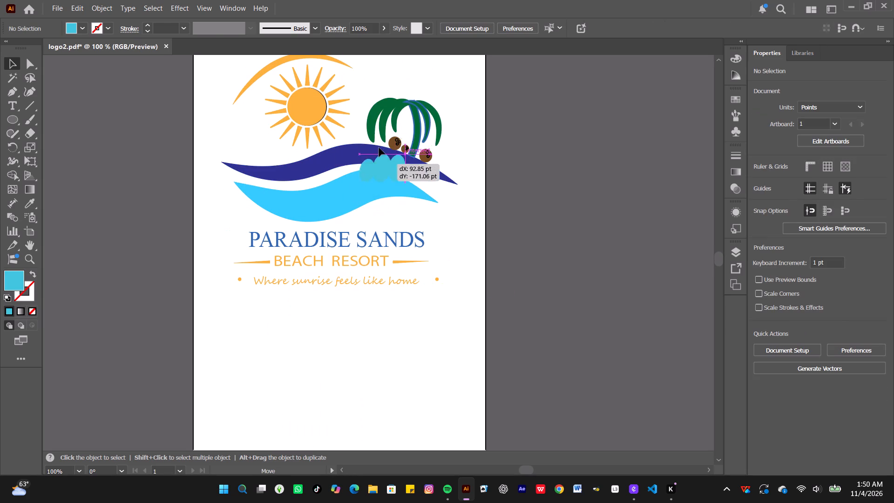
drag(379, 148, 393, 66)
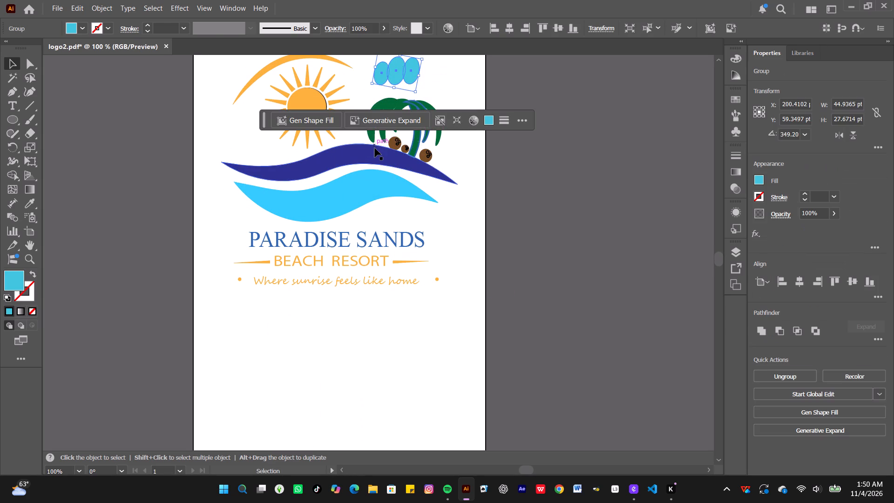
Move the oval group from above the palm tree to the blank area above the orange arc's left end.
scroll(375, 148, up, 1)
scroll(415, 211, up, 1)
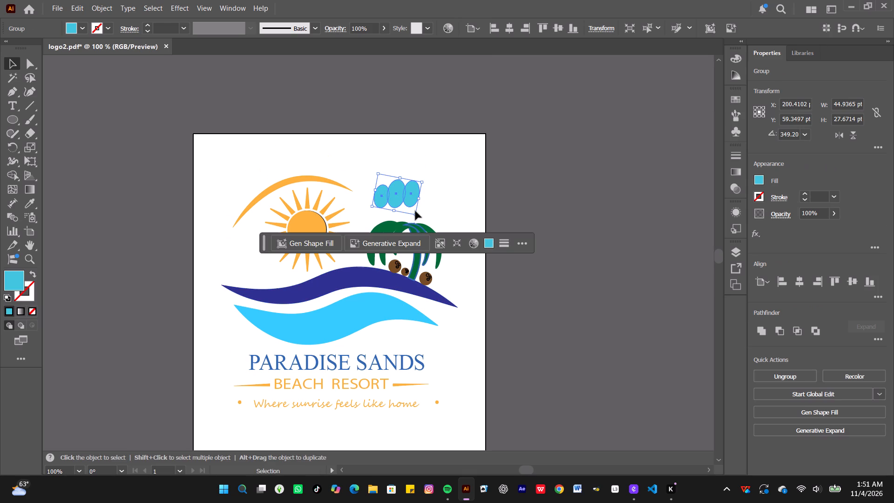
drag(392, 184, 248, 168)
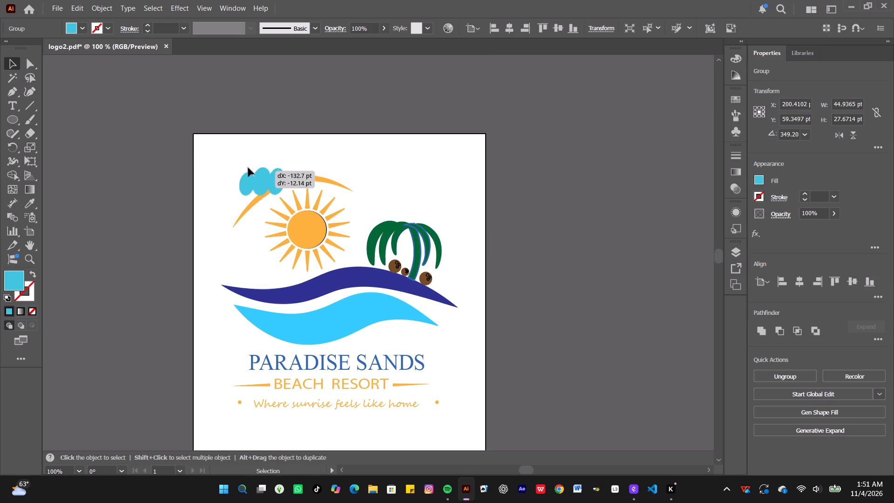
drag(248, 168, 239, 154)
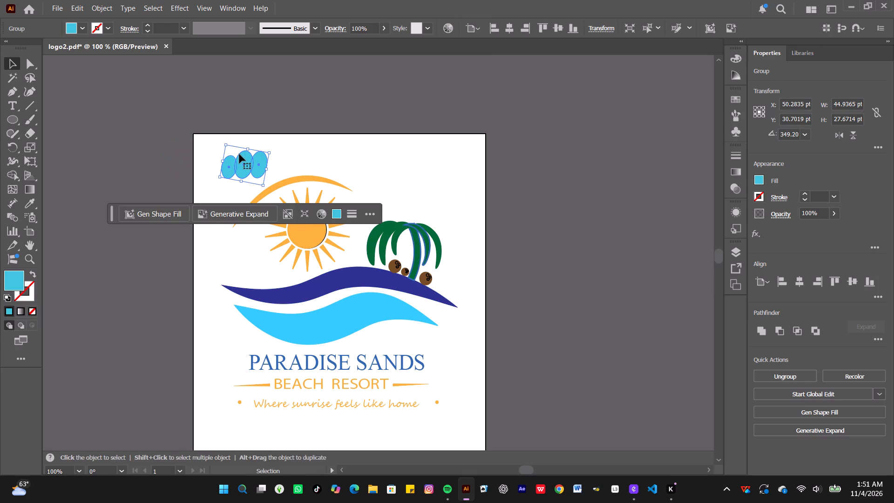
Cut the light blue oval group out of the artwork.
right_click(239, 154)
click(279, 147)
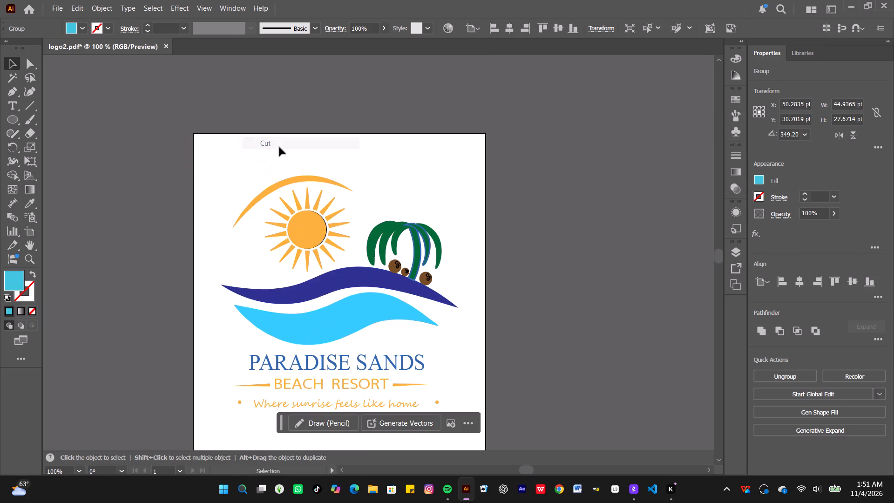
Close Illustrator, choosing to save the changes to logo2.pdf.
scroll(326, 186, down, 1)
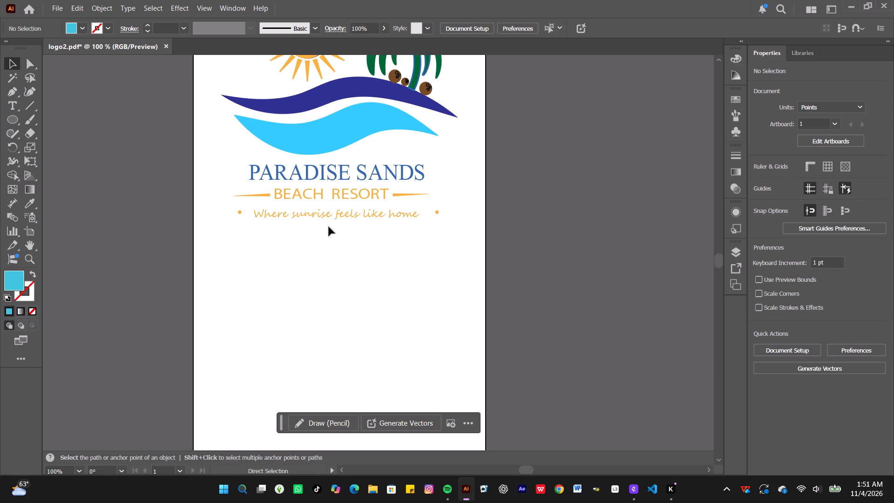
scroll(390, 139, up, 1)
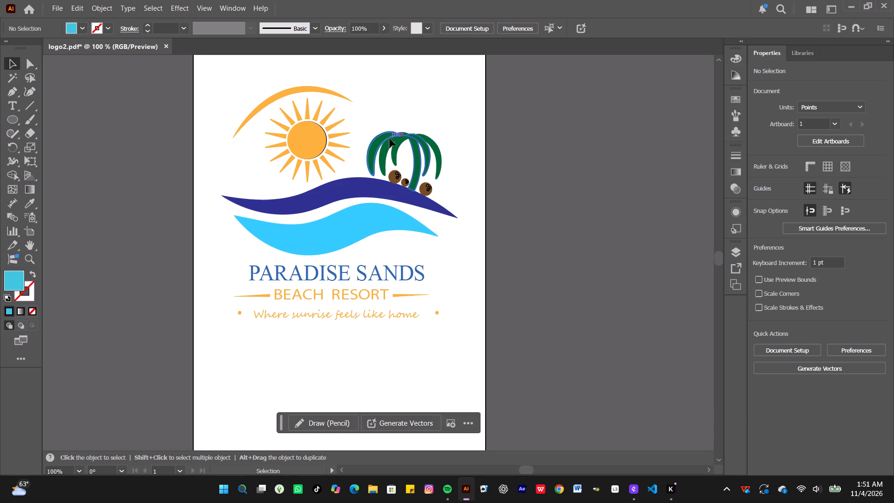
click(884, 8)
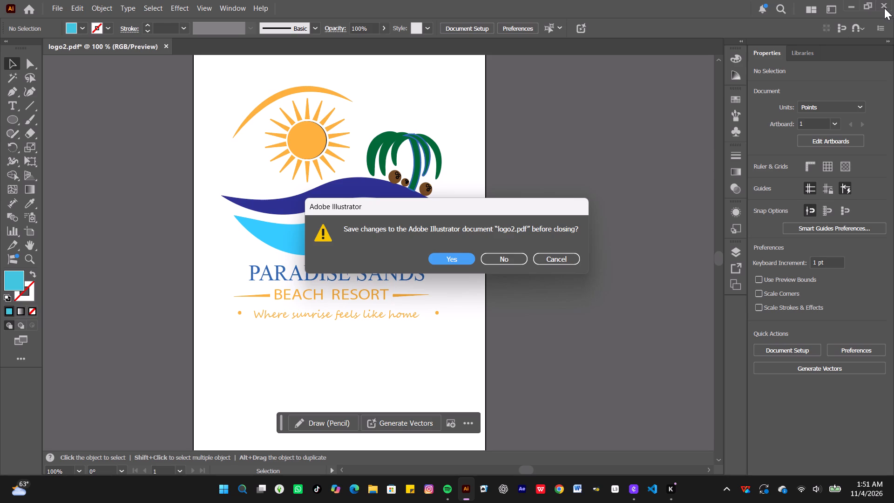
click(458, 261)
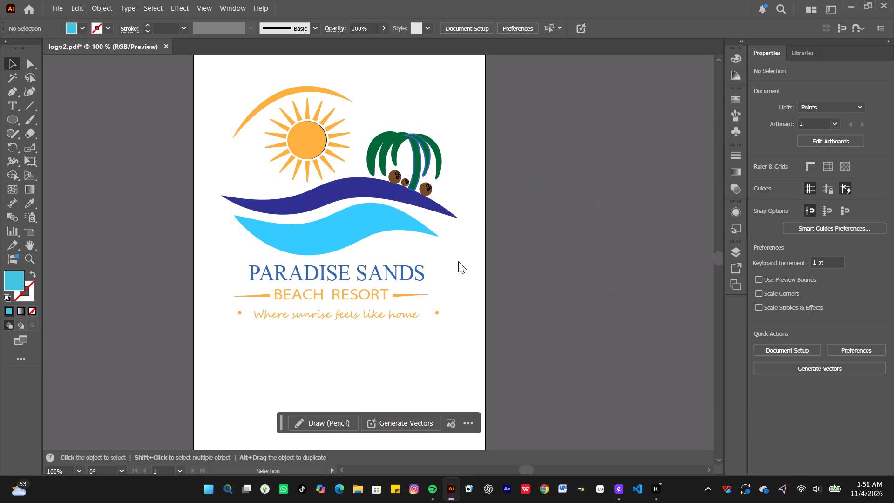